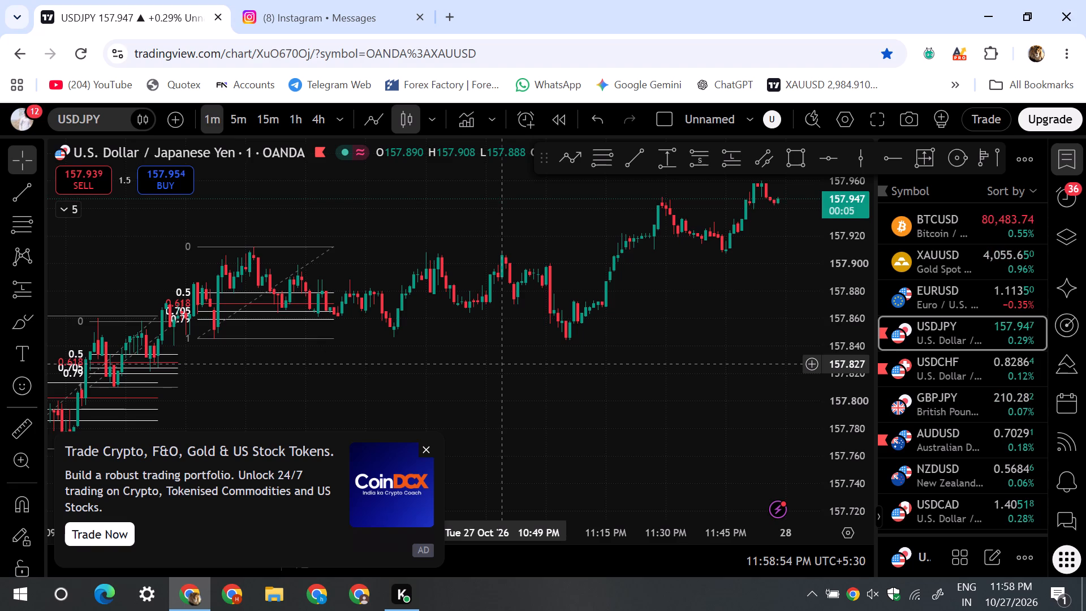
Close the advertisement covering the chart and switch the browser to full screen.
left_click(432, 451)
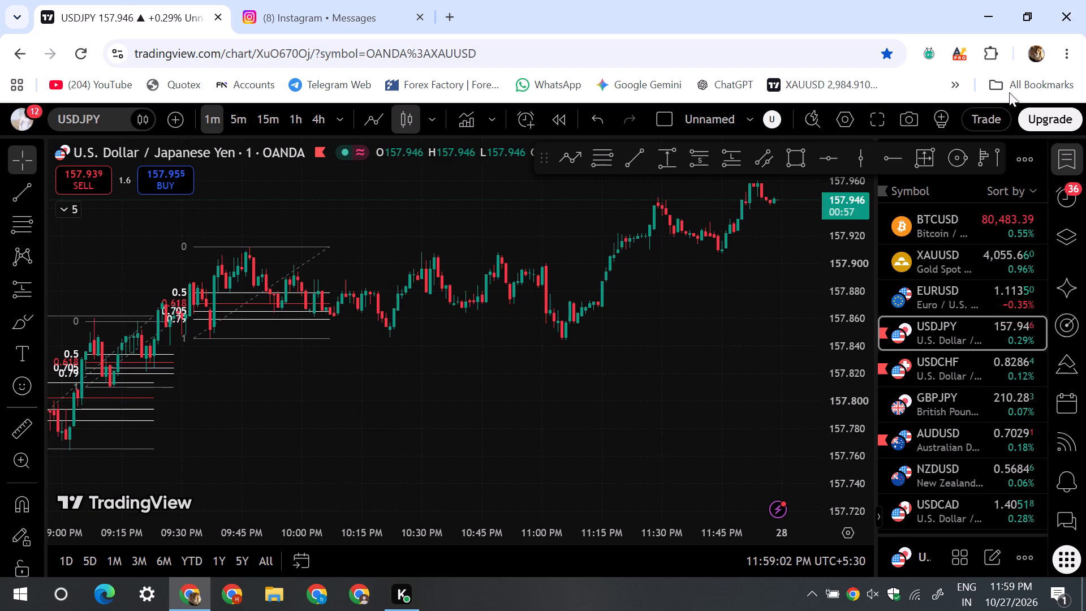
left_click(1067, 51)
left_click(1057, 425)
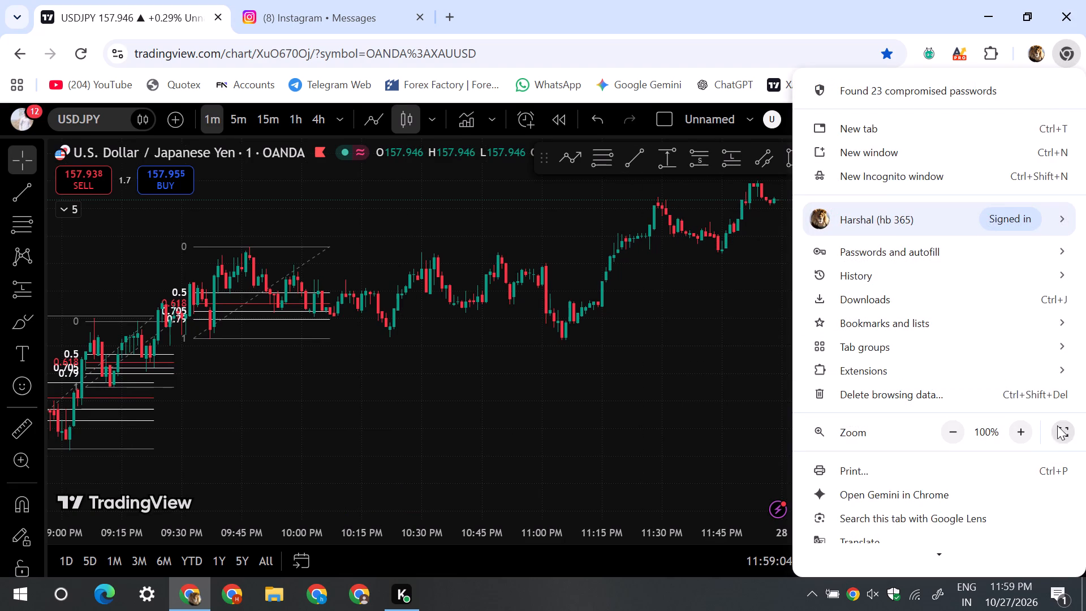
Draw a Fibonacci retracement on the USDJPY chart from about 157.907 at 11:33 PM up to the recent high near 157.960.
scroll(676, 388, "up", 3)
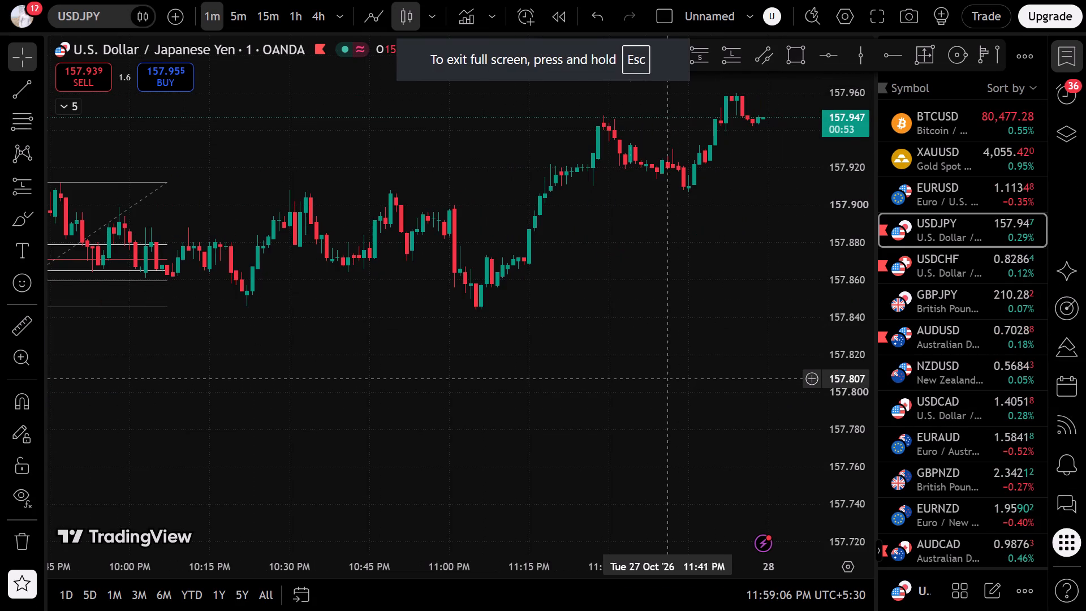
left_click_drag(479, 367, 589, 437)
left_click_drag(686, 323, 571, 380)
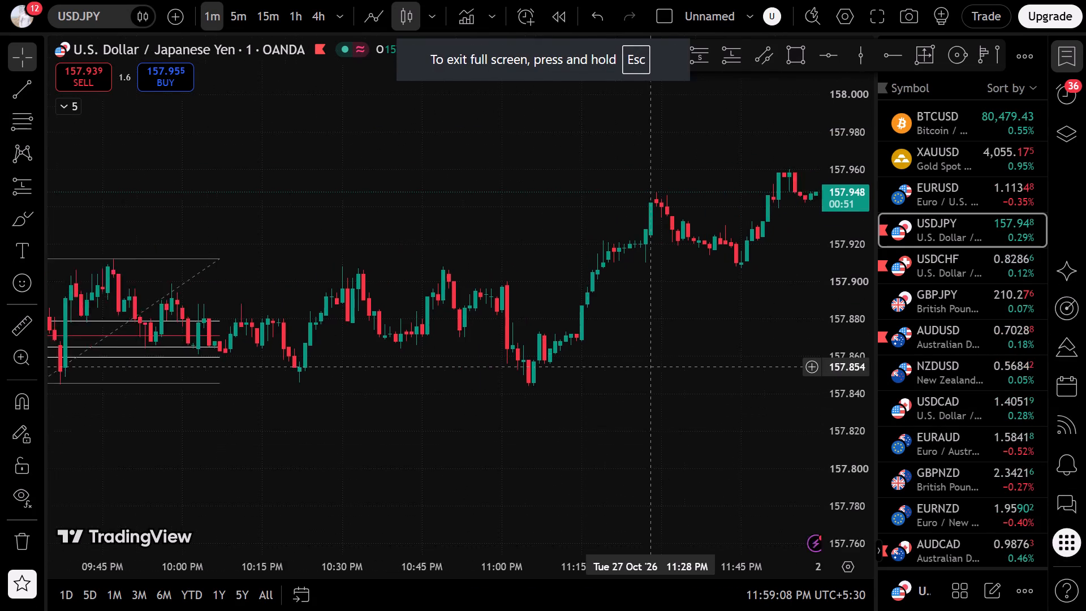
left_click_drag(571, 380, 412, 401)
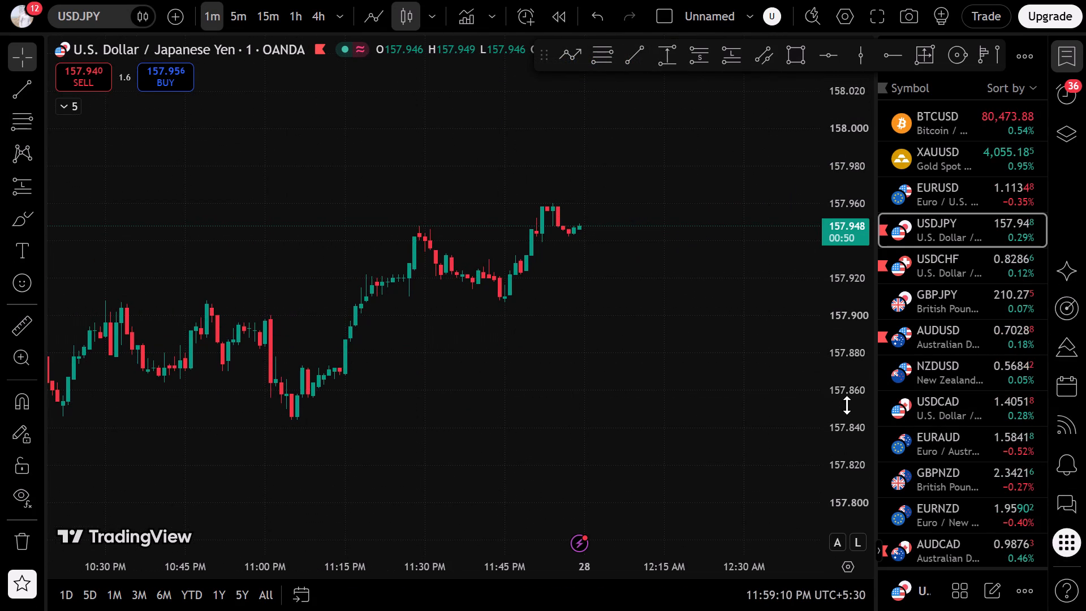
left_click_drag(850, 408, 793, 218)
left_click_drag(696, 238, 648, 340)
left_click(10, 111)
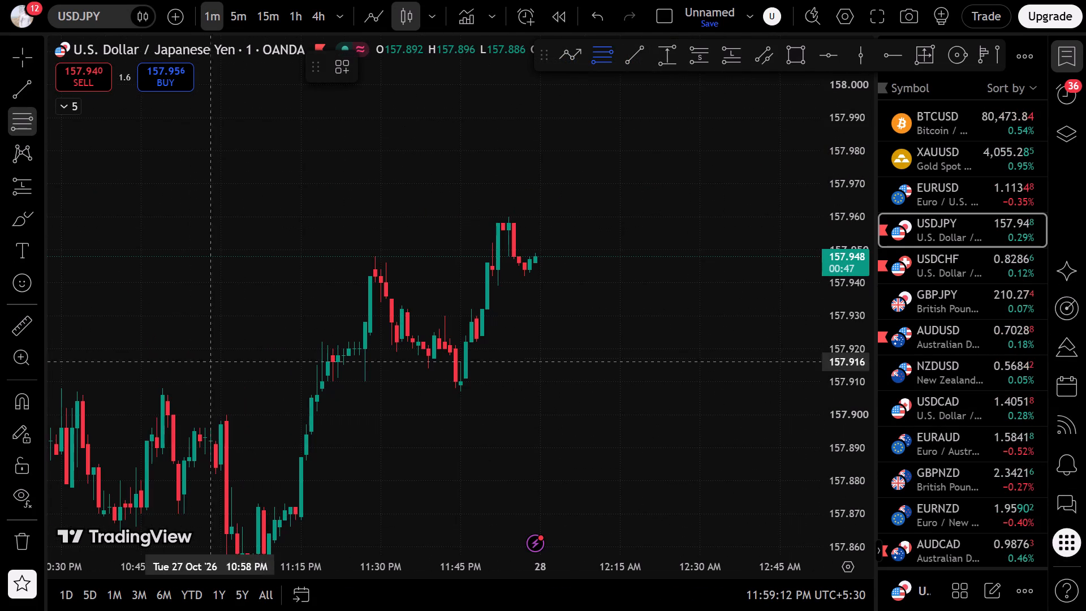
left_click(398, 391)
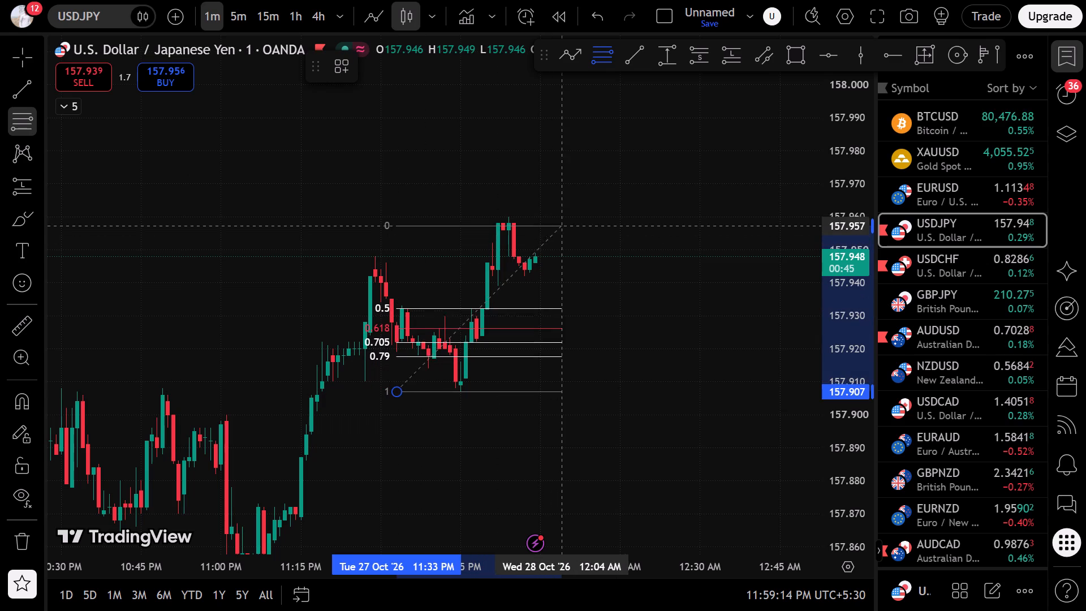
left_click(602, 216)
On the BTCUSD chart, draw a Fibonacci retracement from about 80,447 at 11:48 PM up to about 80,546.
left_click(898, 192)
left_click(936, 126)
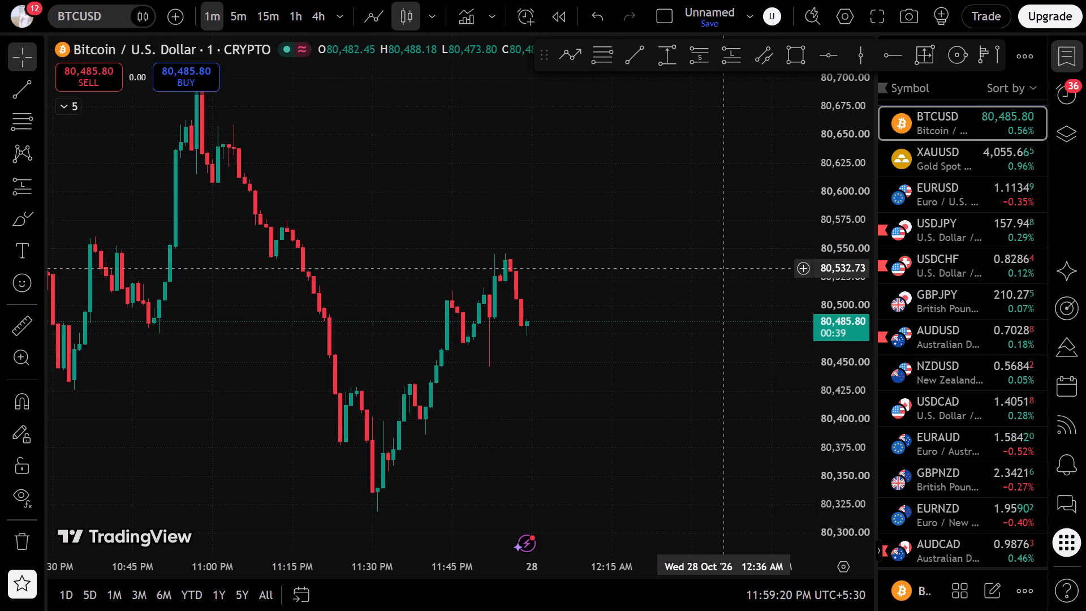
scroll(721, 269, "down", 1)
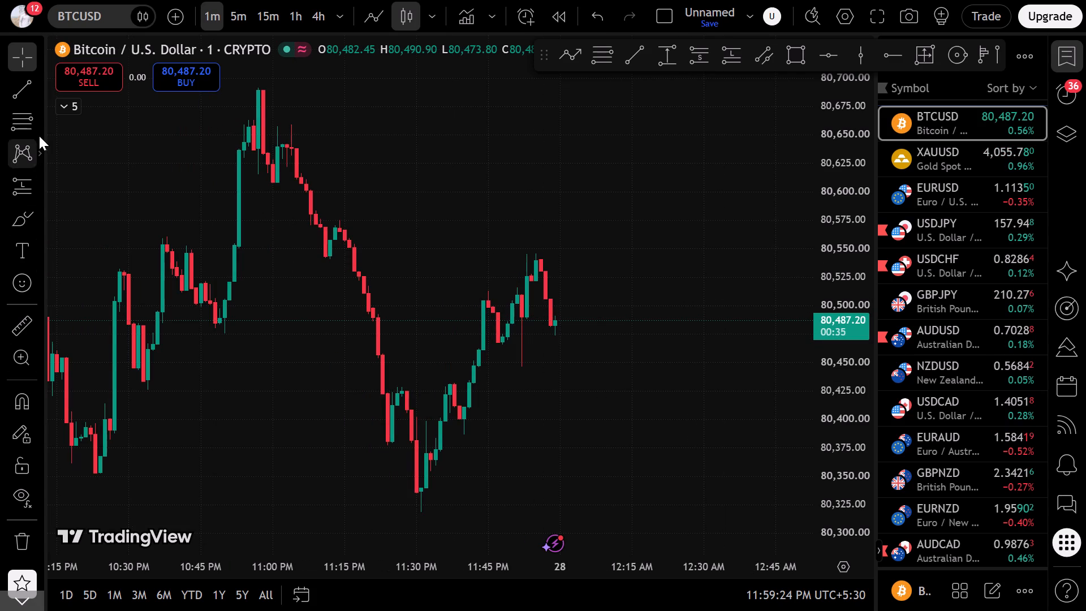
left_click(26, 125)
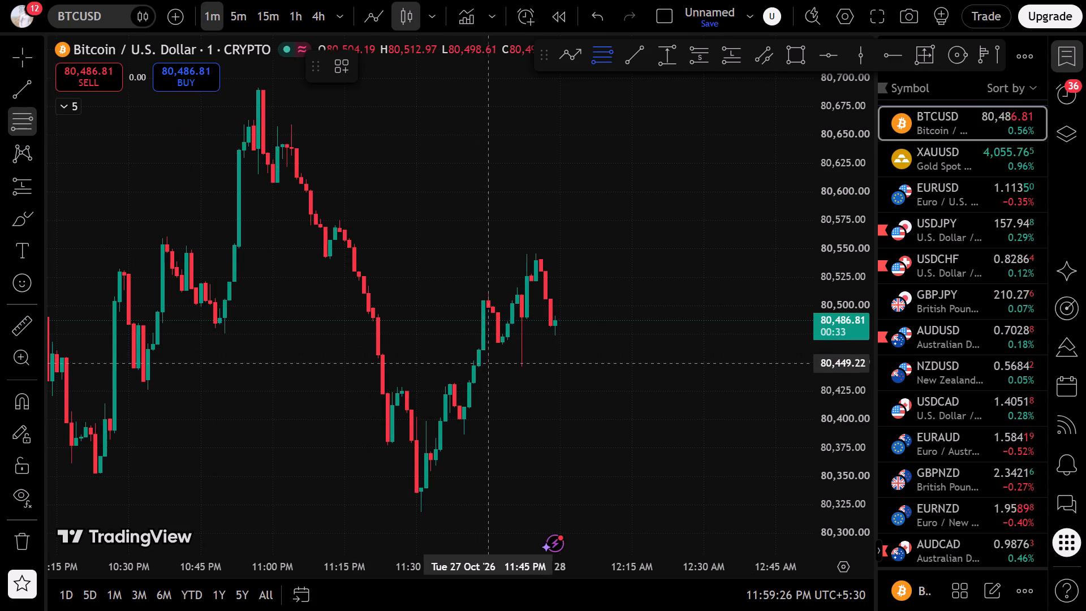
left_click(504, 366)
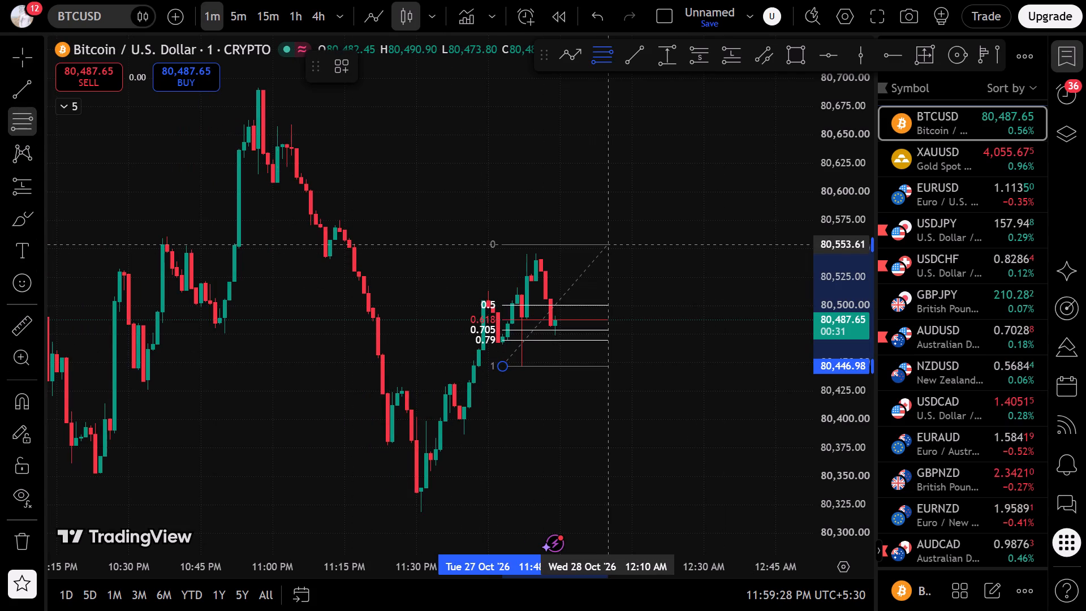
left_click(643, 253)
left_click(685, 322)
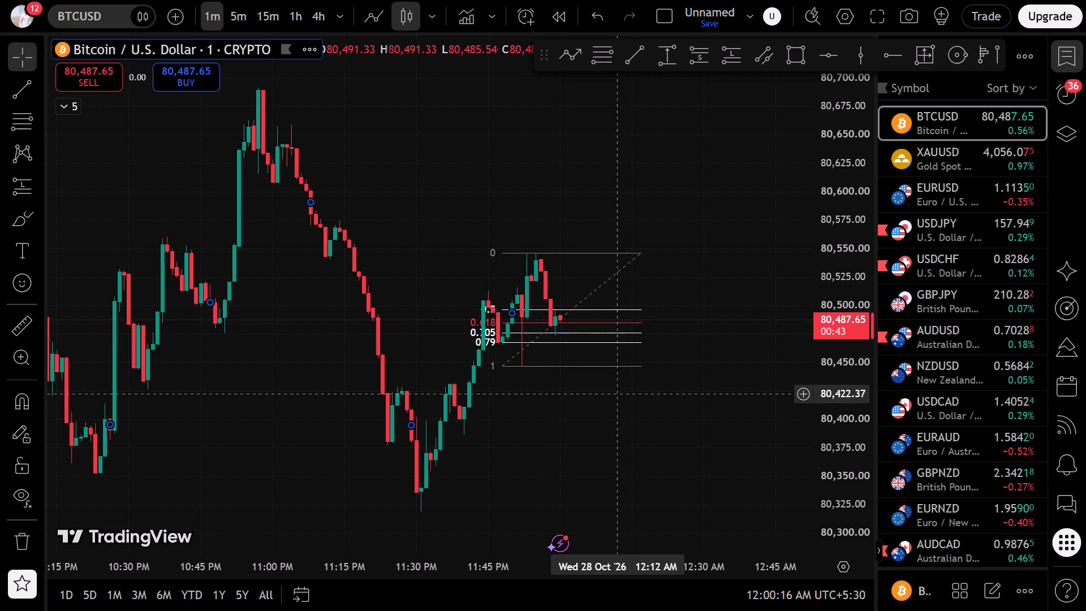
Open the XAUUSD chart and examine its recent one-minute price movement.
left_click(910, 140)
left_click(925, 167)
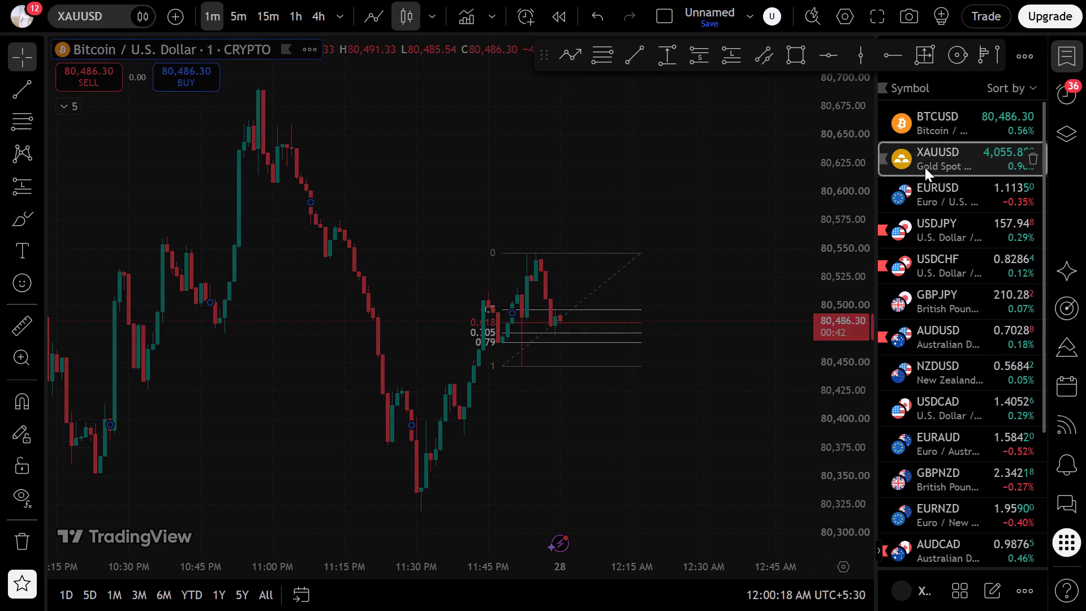
scroll(467, 326, "down", 5)
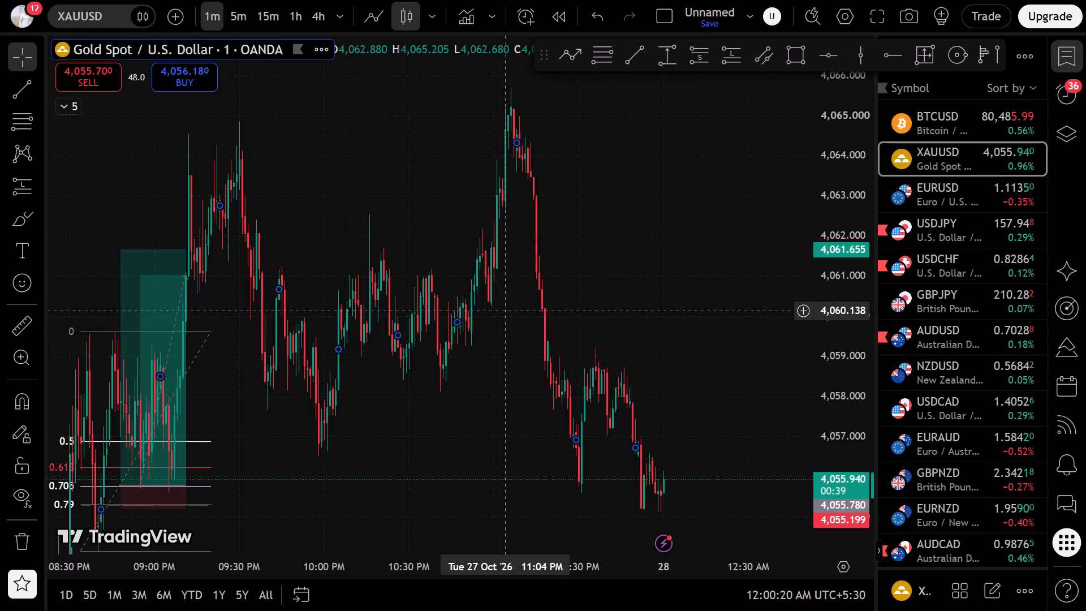
scroll(506, 311, "up", 3)
left_click_drag(865, 407, 859, 437)
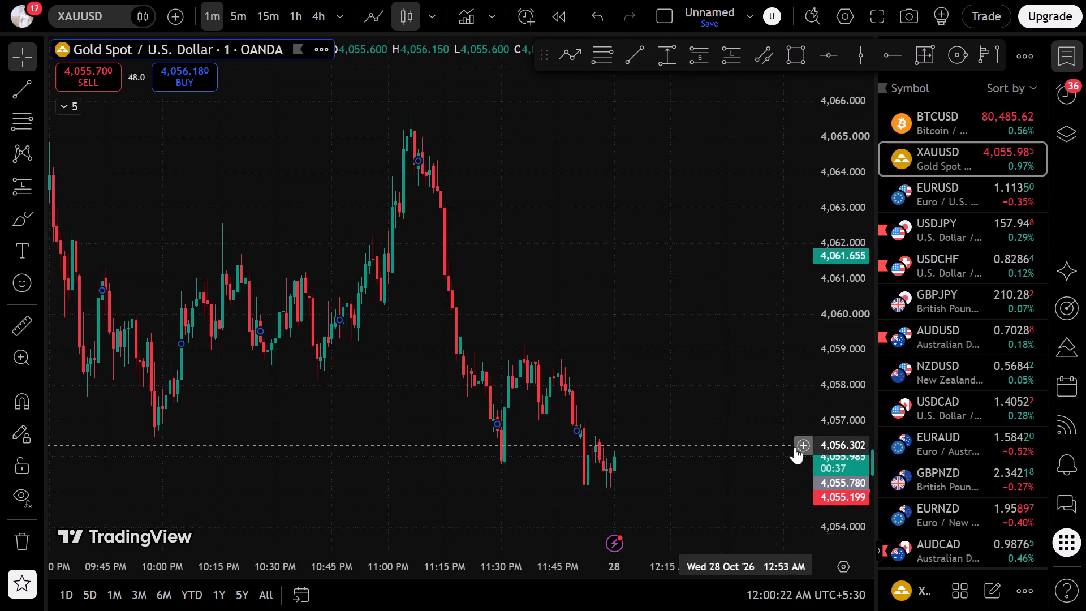
left_click_drag(781, 444, 675, 347)
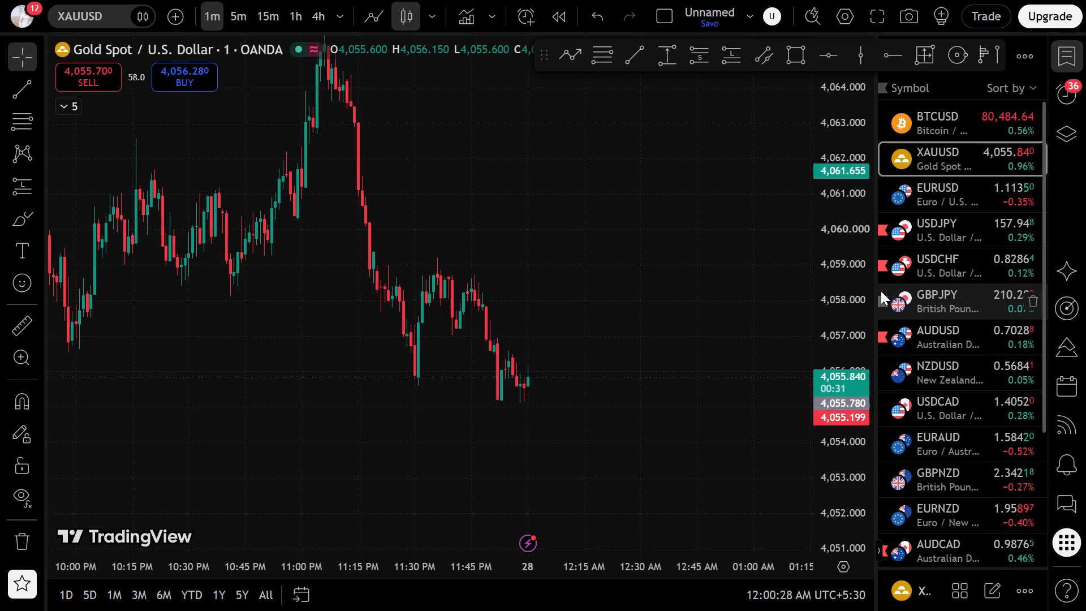
On the EURUSD chart, draw a Fibonacci retracement from about 1.11420 at 10:16 PM down to about 1.11387.
left_click(921, 199)
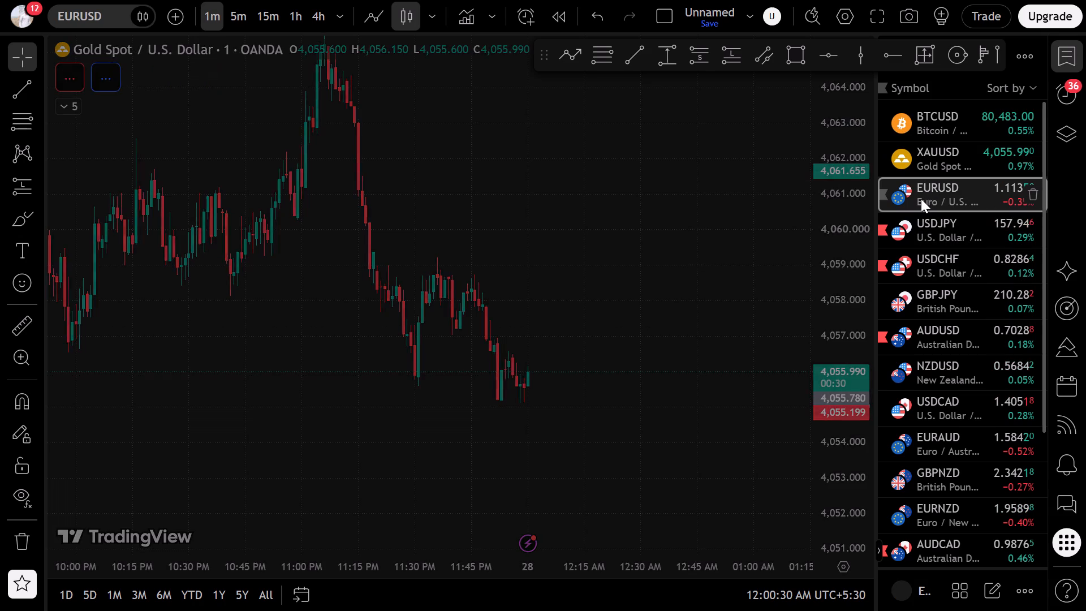
scroll(419, 347, "down", 4)
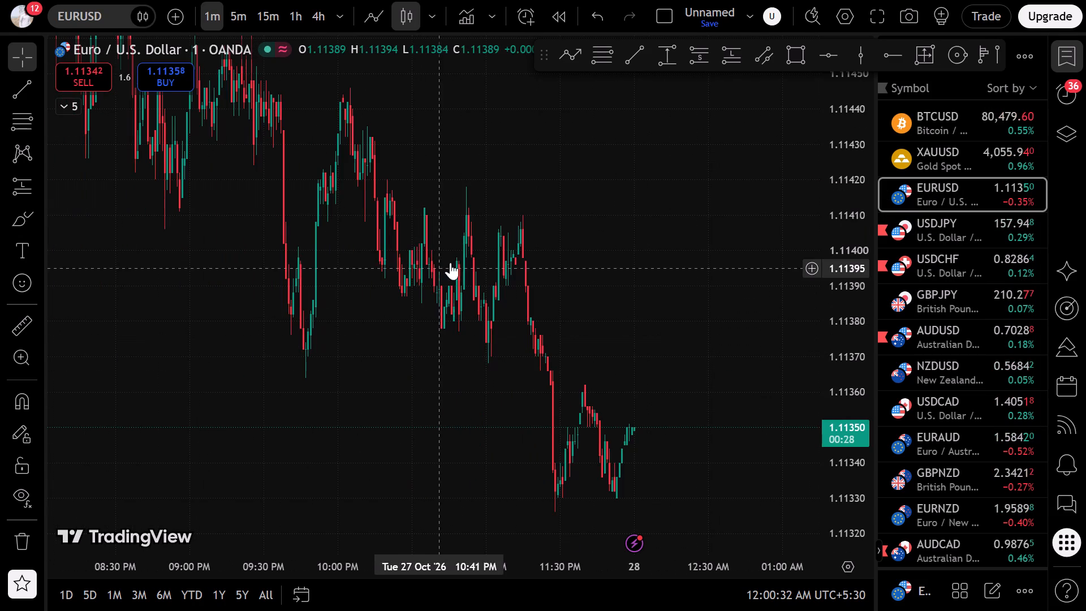
scroll(607, 340, "up", 4)
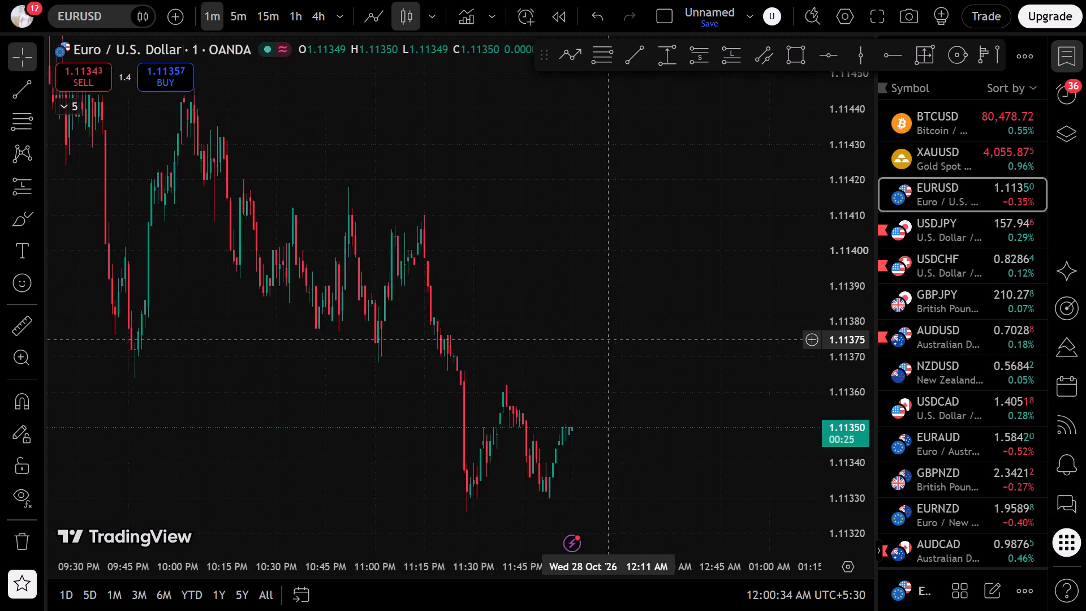
left_click_drag(584, 311, 805, 367)
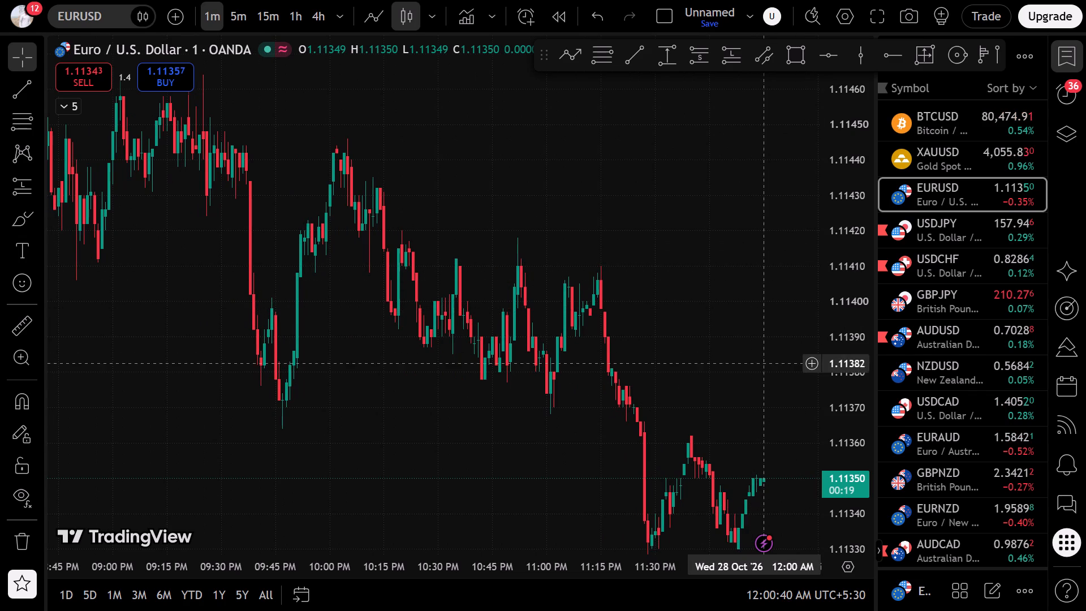
left_click_drag(764, 377, 680, 286)
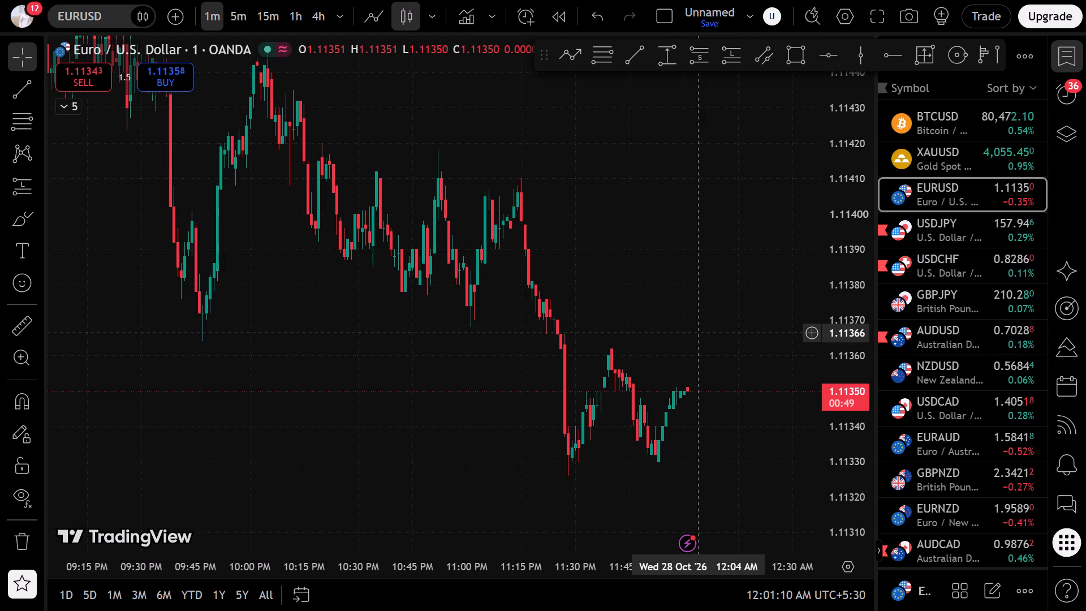
left_click_drag(304, 136, 510, 287)
scroll(379, 319, "up", 2)
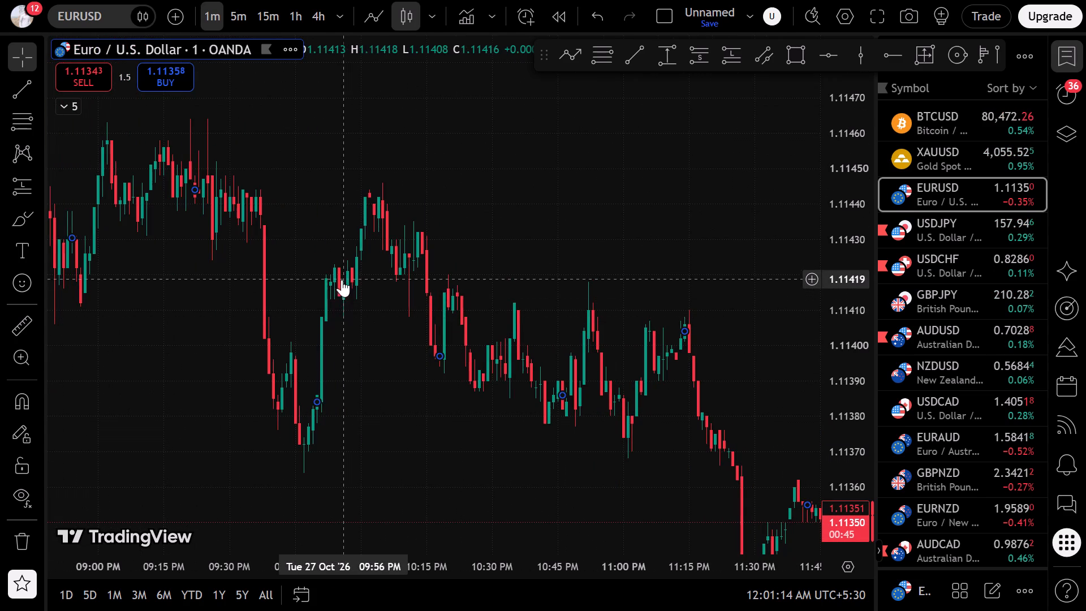
left_click(10, 128)
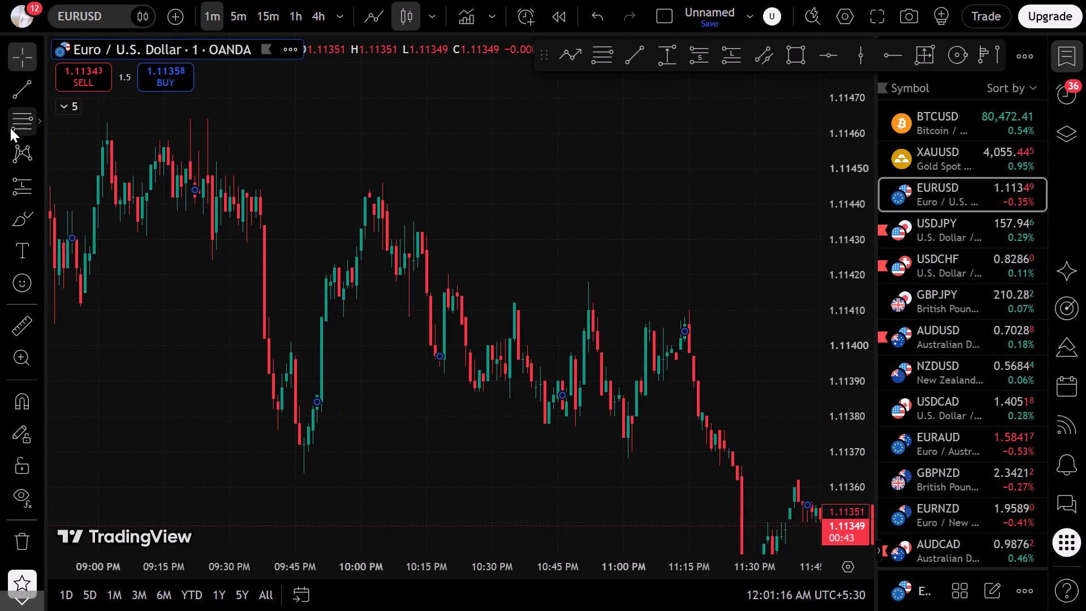
left_click(429, 274)
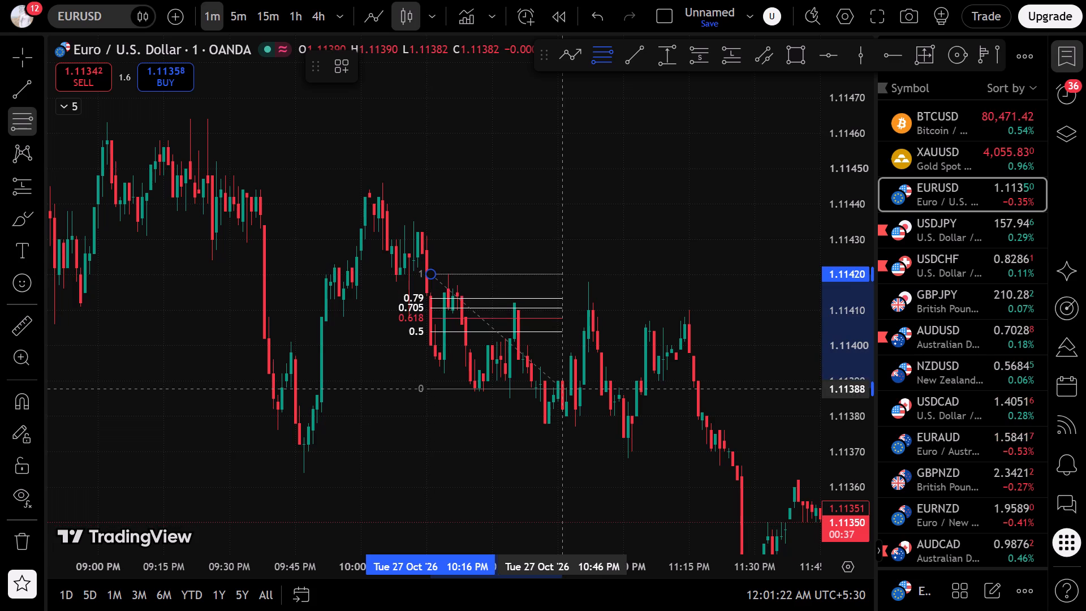
left_click(565, 392)
left_click(386, 437)
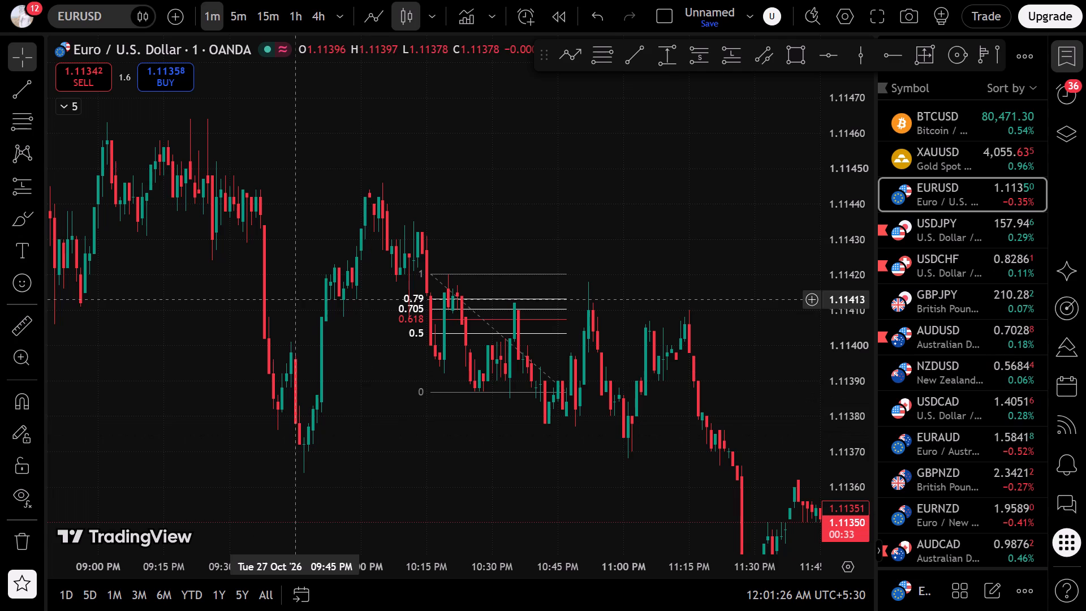
Place a short position at the 0.5 level, entry about 1.11403, with stop at about 1.11414 and target at about 1.11381.
left_click(705, 58)
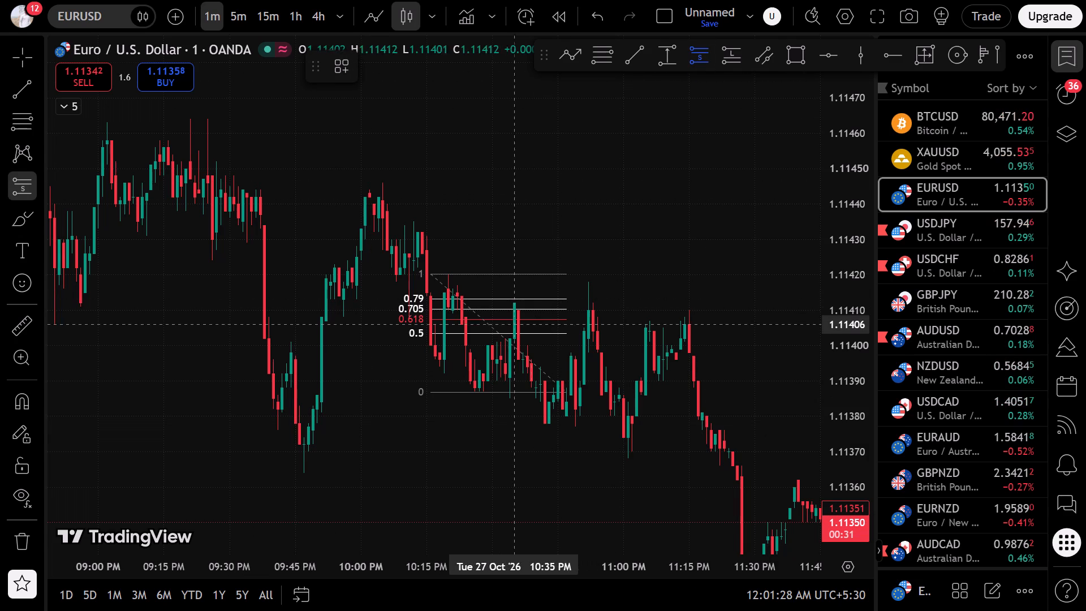
left_click(494, 334)
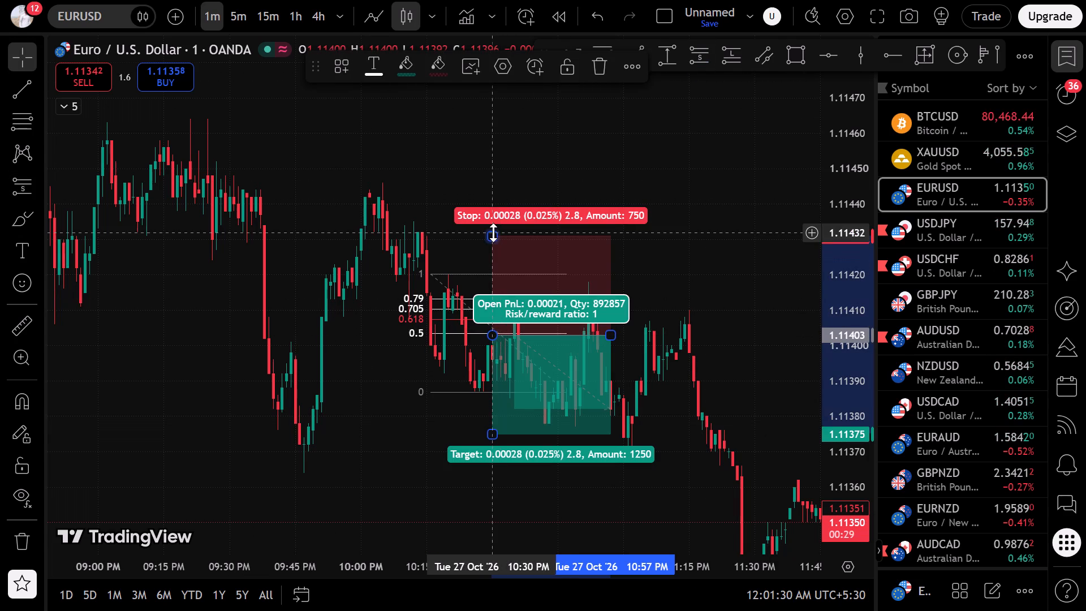
left_click_drag(493, 232, 513, 298)
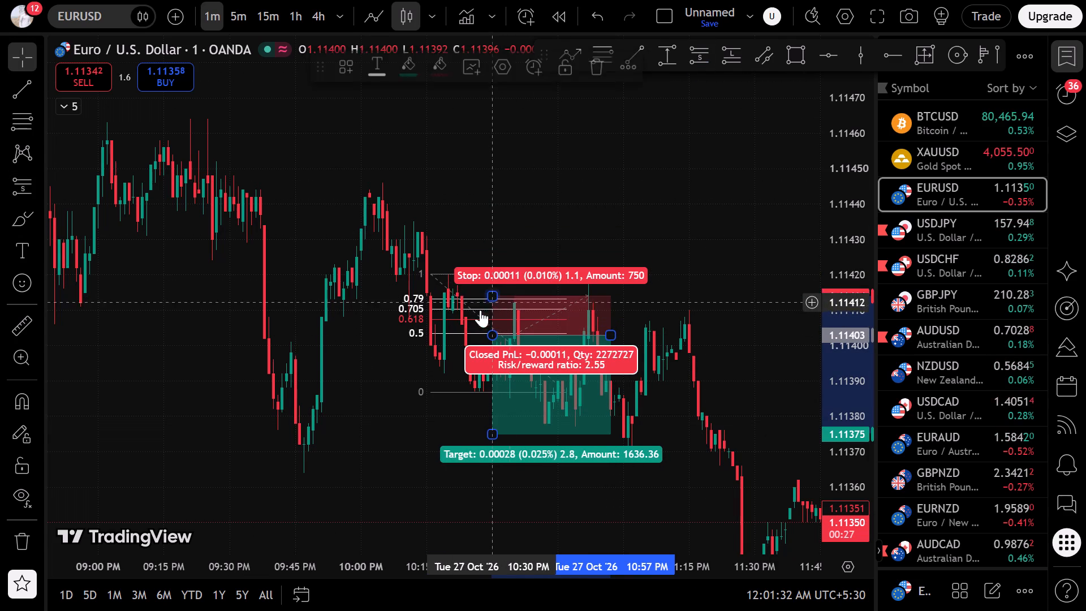
left_click(427, 362)
left_click_drag(387, 393, 317, 295)
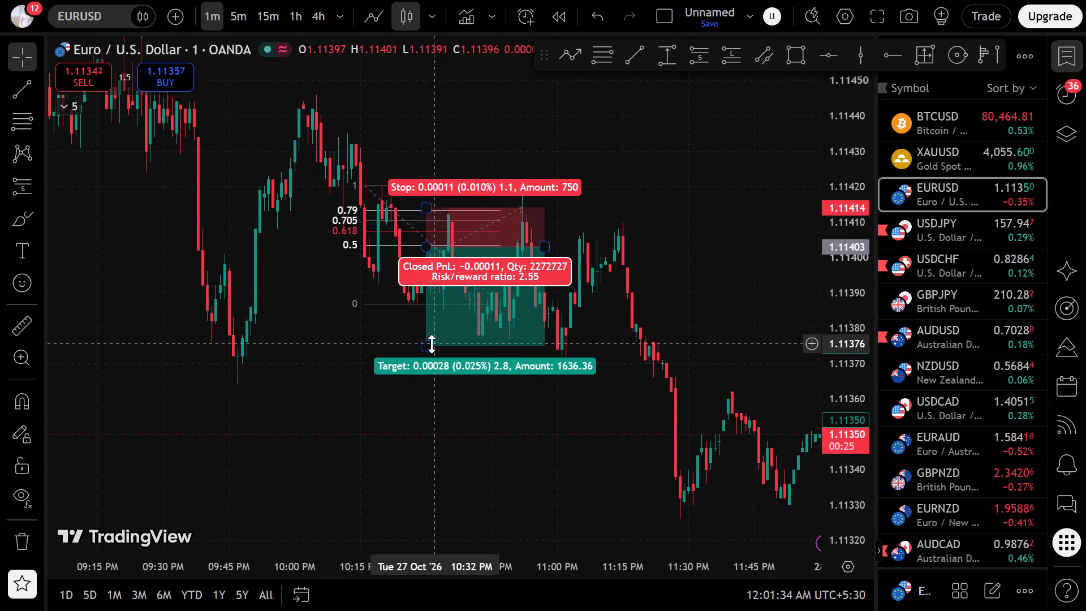
left_click_drag(424, 344, 422, 324)
left_click(390, 339)
left_click(354, 337)
On the earlier EURUSD price action, draw a Fibonacci retracement from about 1.11516 at 6:34 PM down to about 1.11466 at 6:58 PM.
left_click_drag(277, 242, 322, 294)
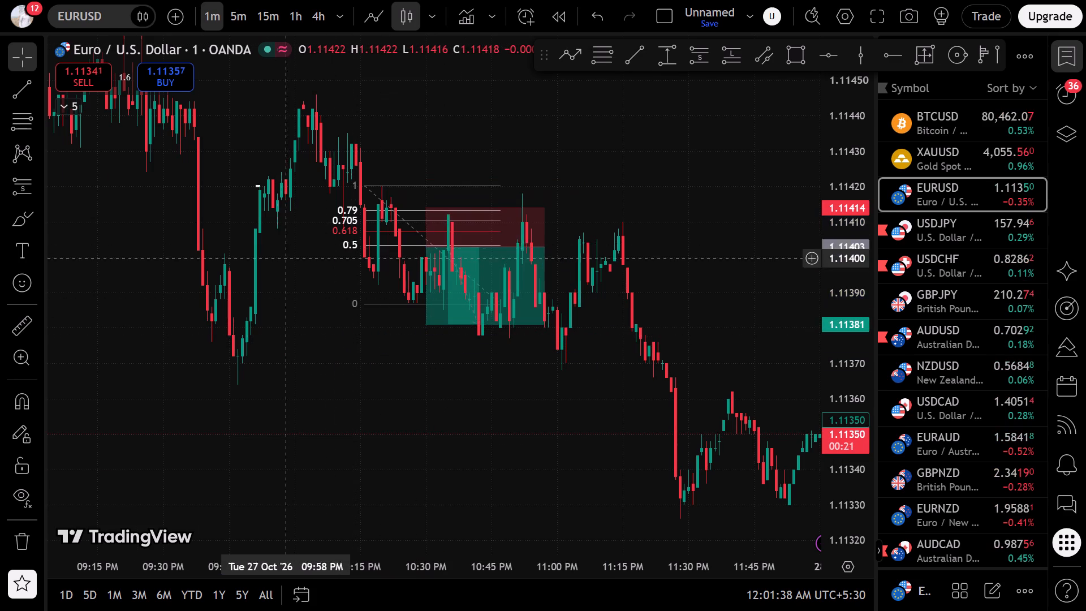
left_click_drag(322, 294, 835, 441)
left_click_drag(360, 178, 510, 294)
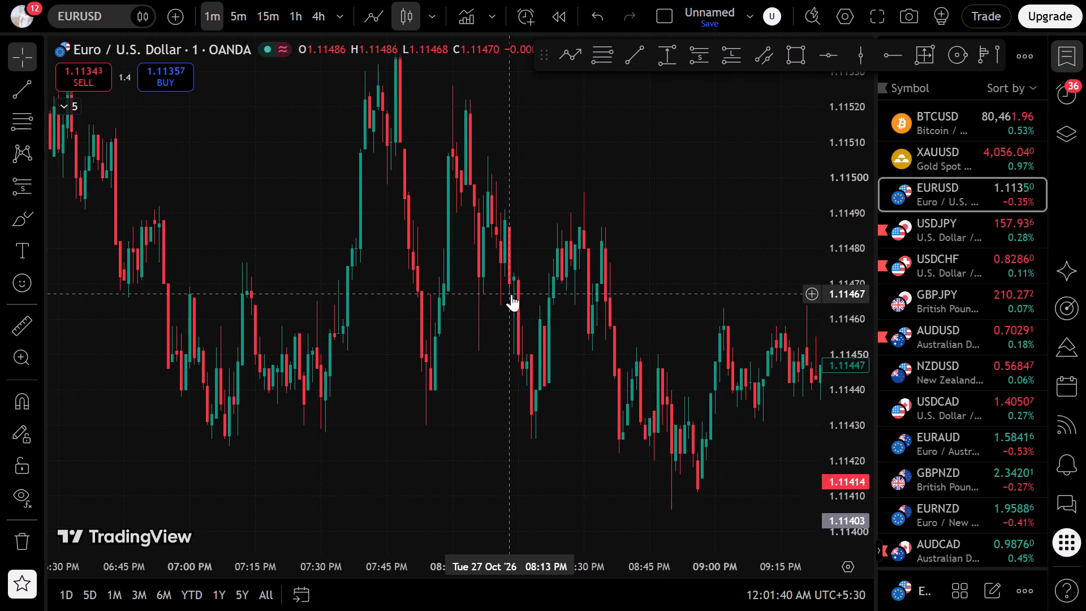
left_click_drag(356, 317, 748, 442)
scroll(661, 346, "up", 2)
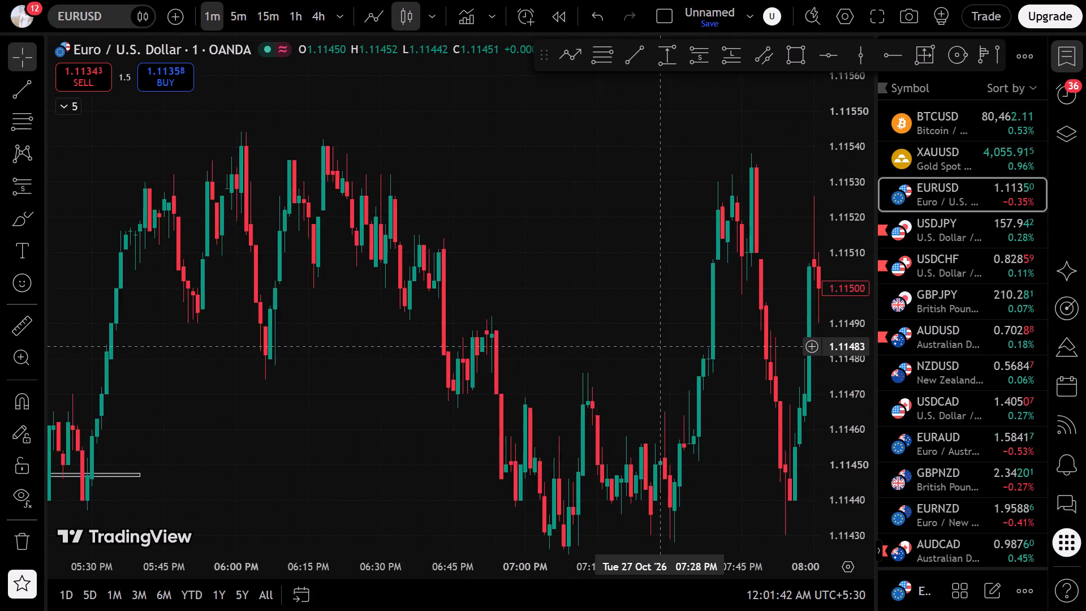
left_click_drag(598, 312, 593, 294)
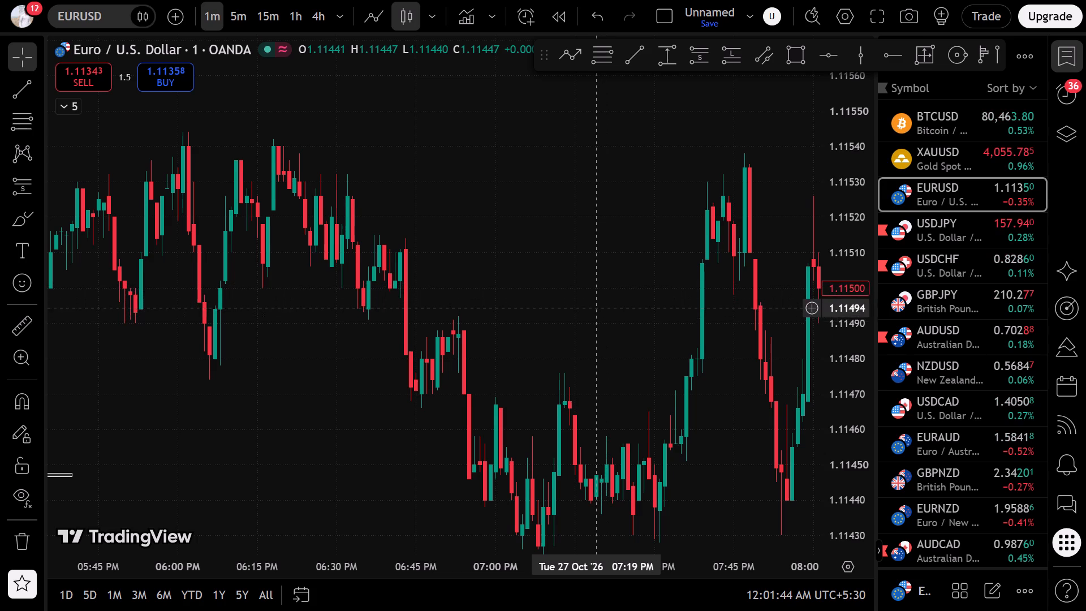
left_click_drag(593, 294, 573, 238)
left_click(21, 115)
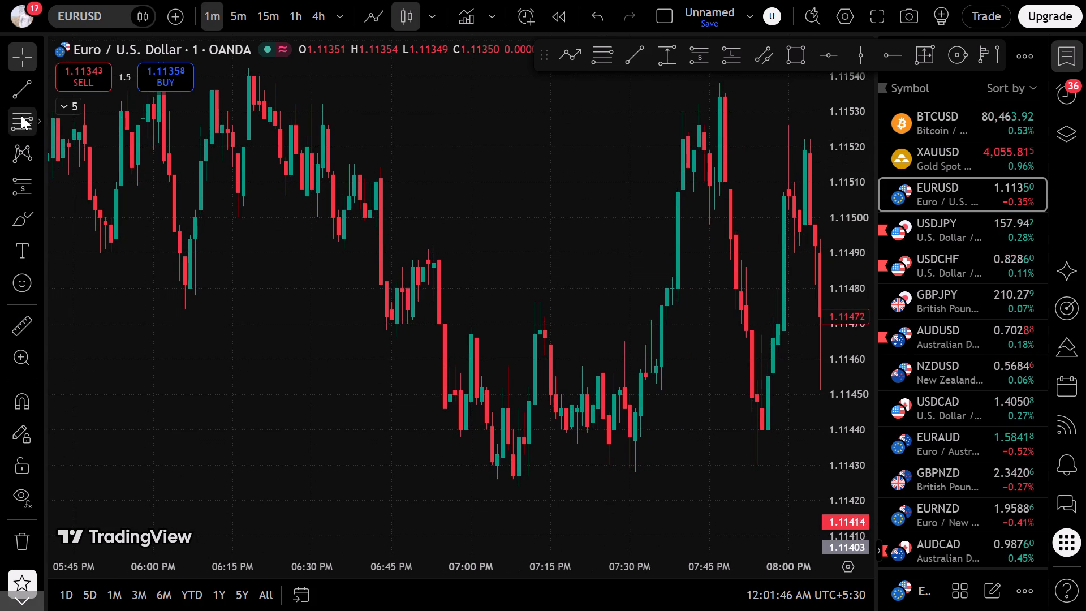
left_click(333, 162)
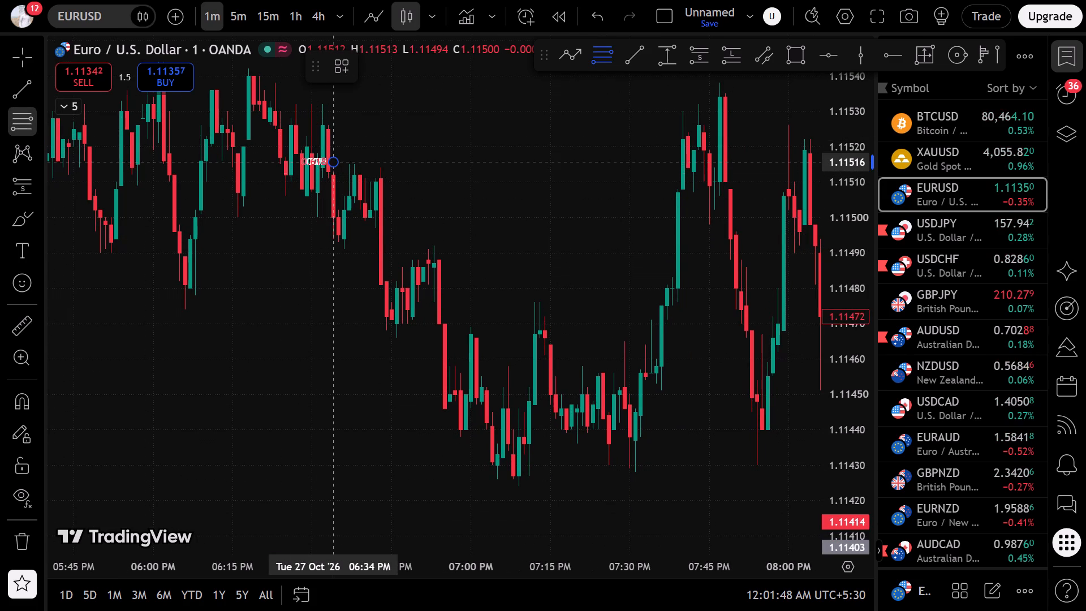
left_click(463, 337)
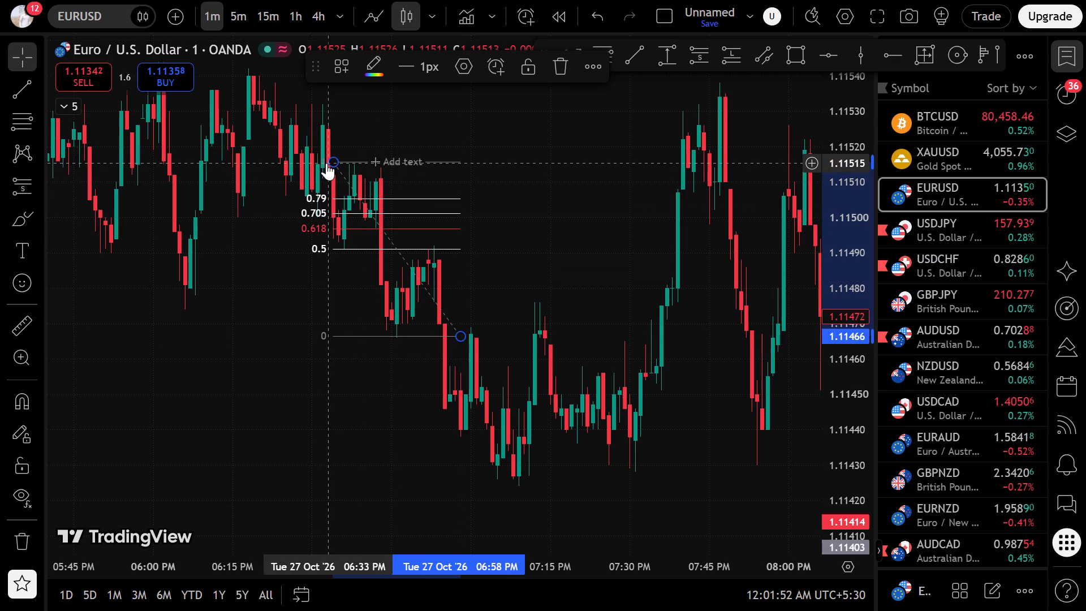
left_click(330, 161)
left_click(238, 253)
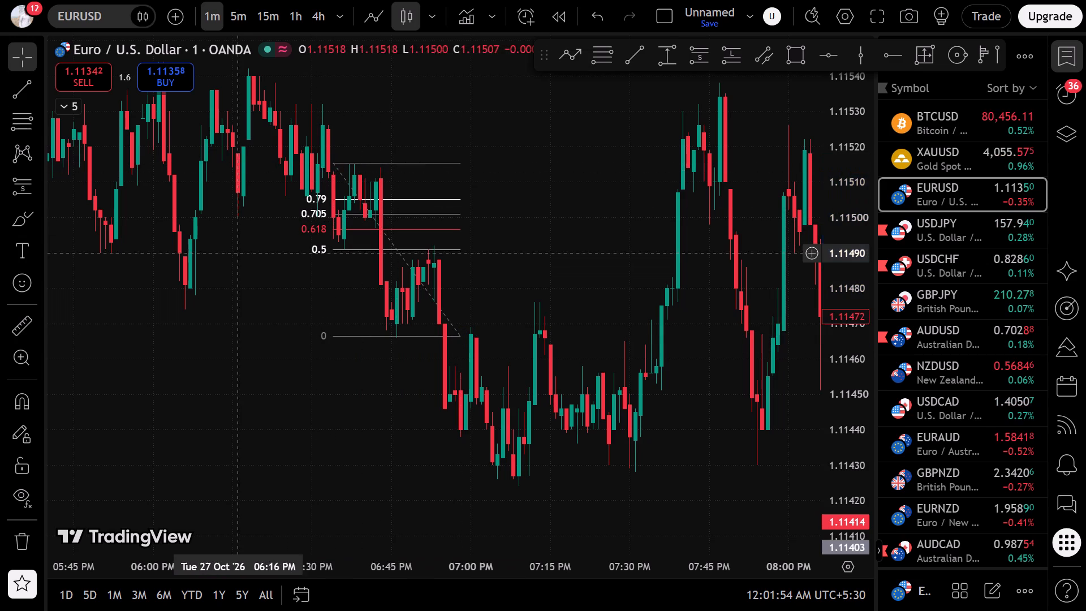
Draw a second Fibonacci retracement on the following down-swing, from about 1.11492 at 6:50 PM to about 1.11438 at 7:16 PM.
left_click(32, 132)
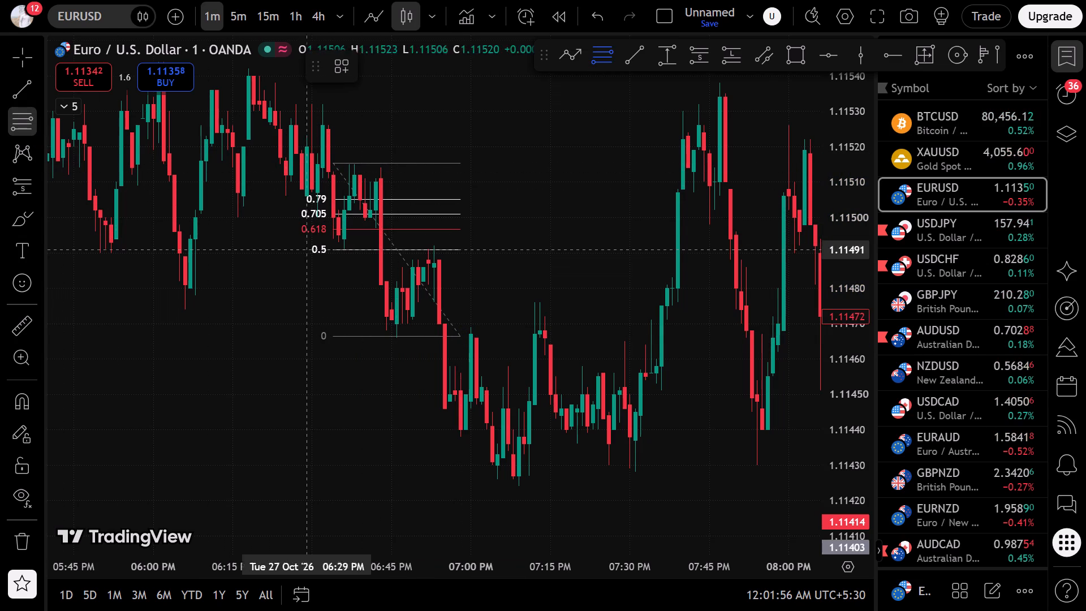
left_click(417, 245)
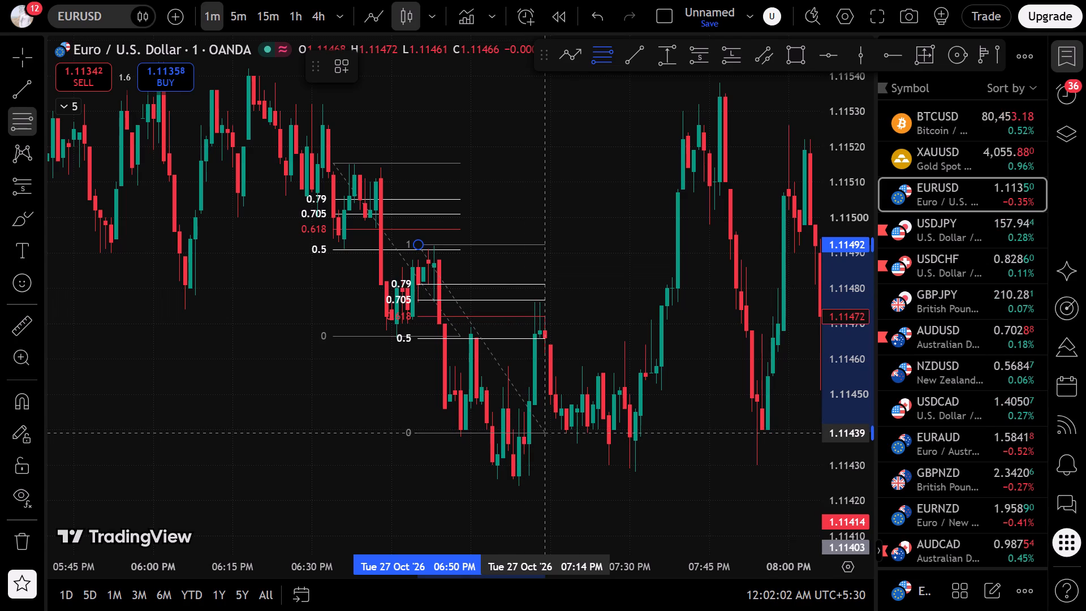
left_click(557, 438)
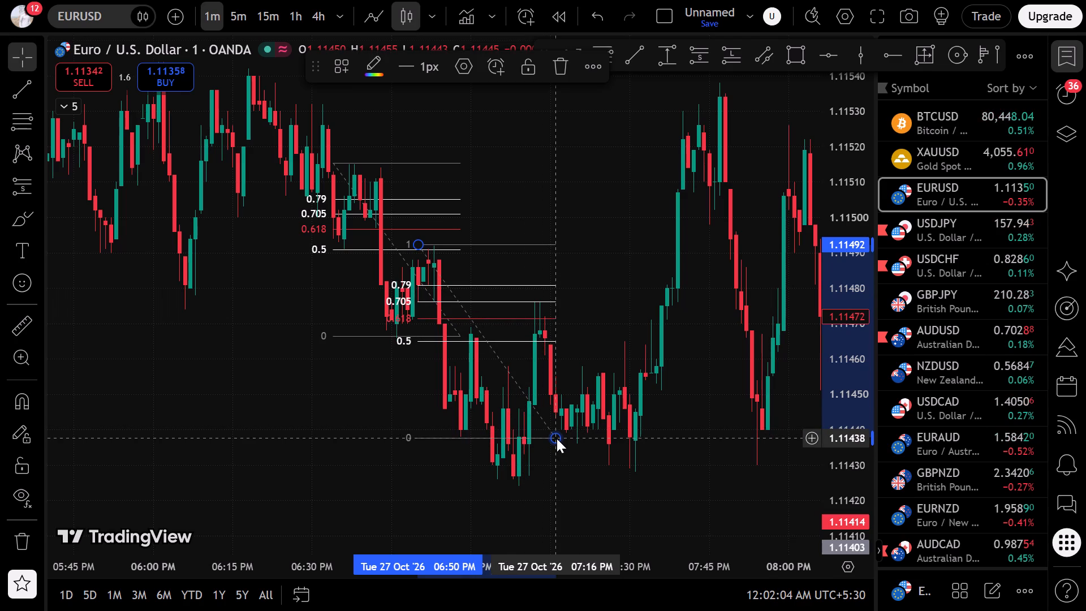
left_click(337, 424)
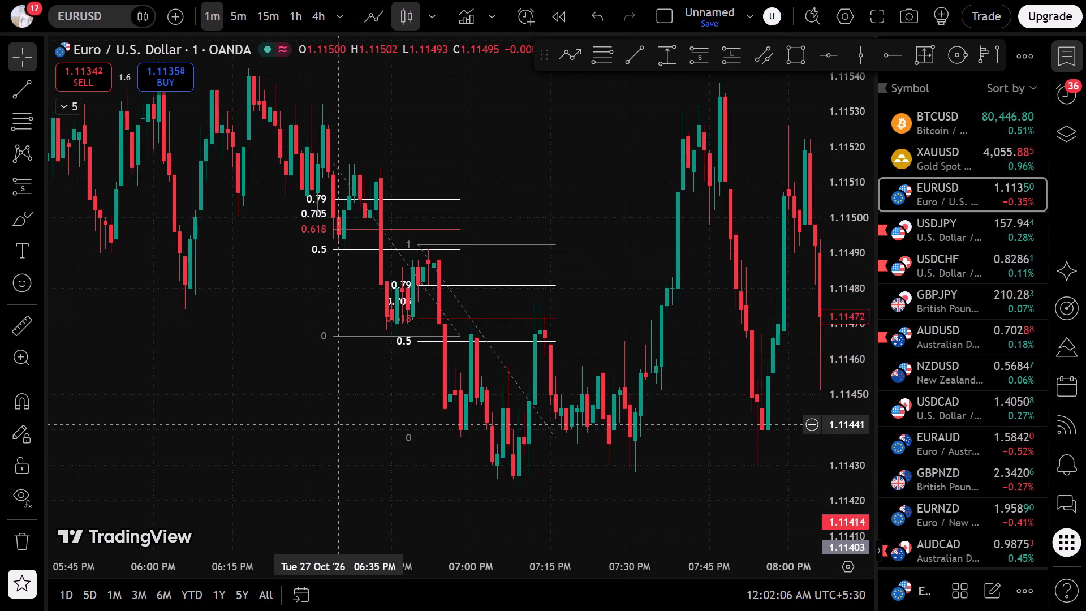
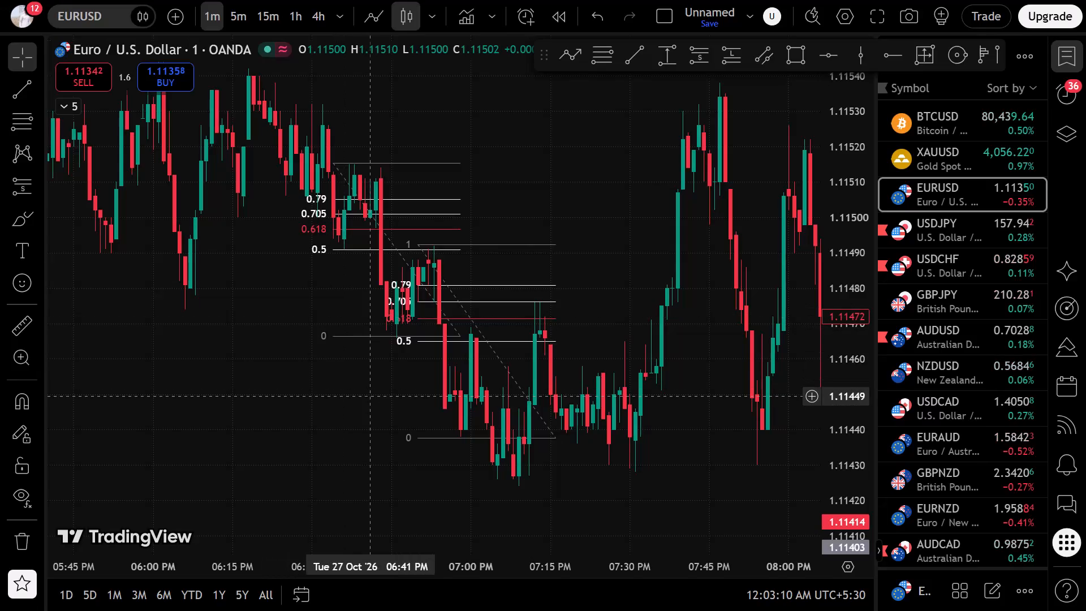
Place a short position at the first retracement's 0.5 level, entry about 1.11490, stop 1.11506, target 1.11458, spanning about 6:47 to 6:56 PM.
left_click(694, 64)
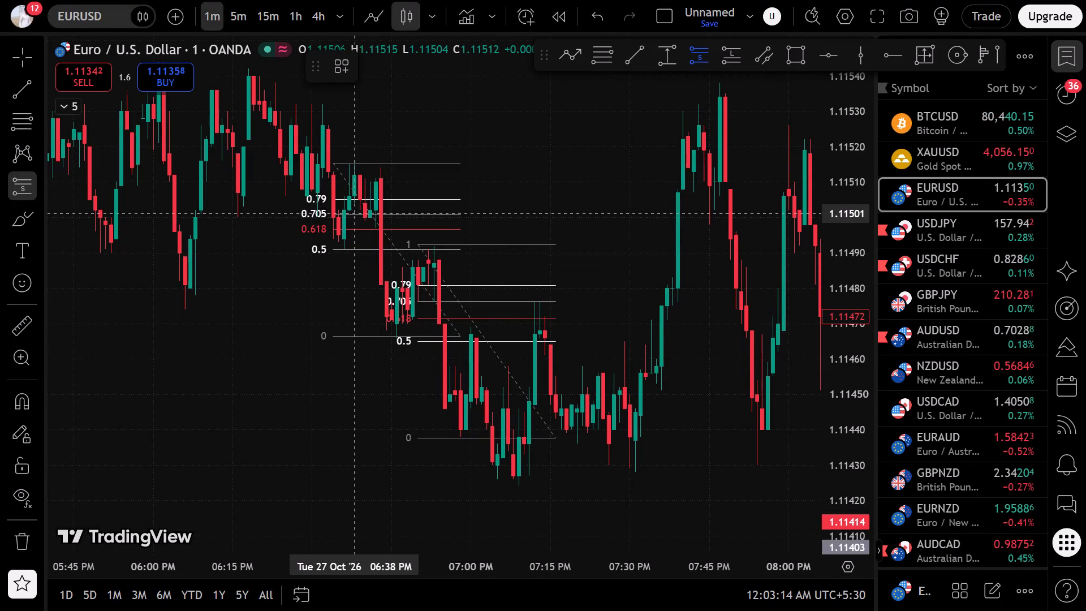
left_click(402, 251)
left_click_drag(403, 167, 403, 187)
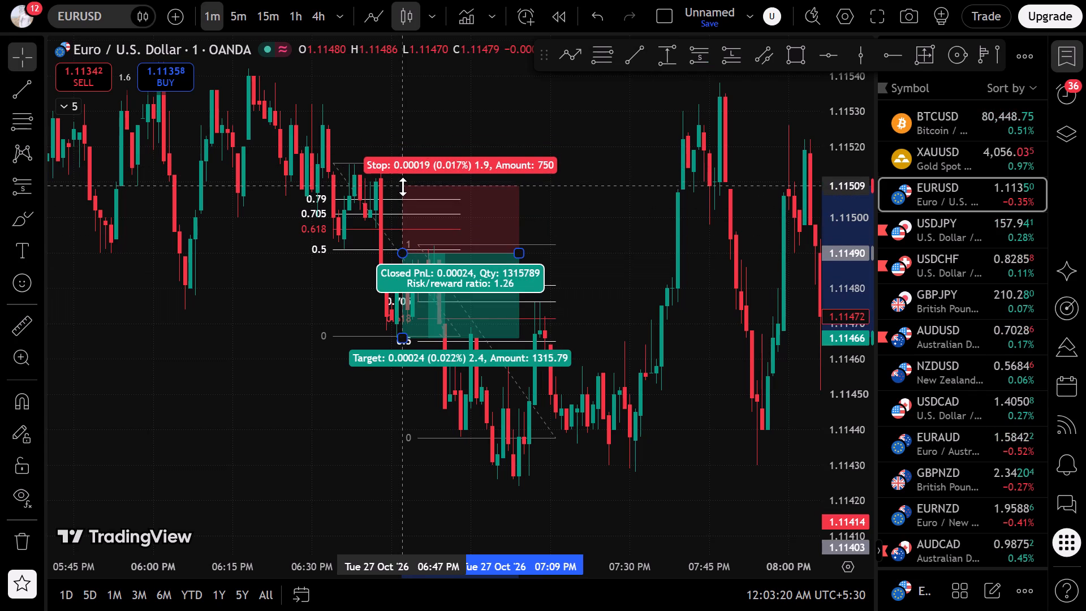
left_click_drag(403, 187, 408, 198)
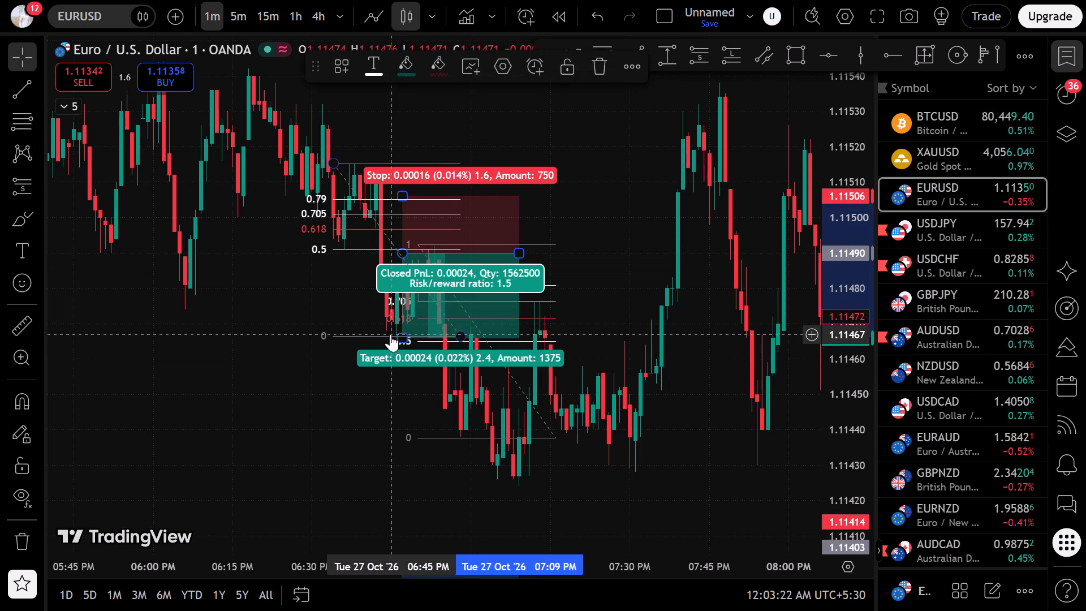
left_click_drag(403, 334, 480, 347)
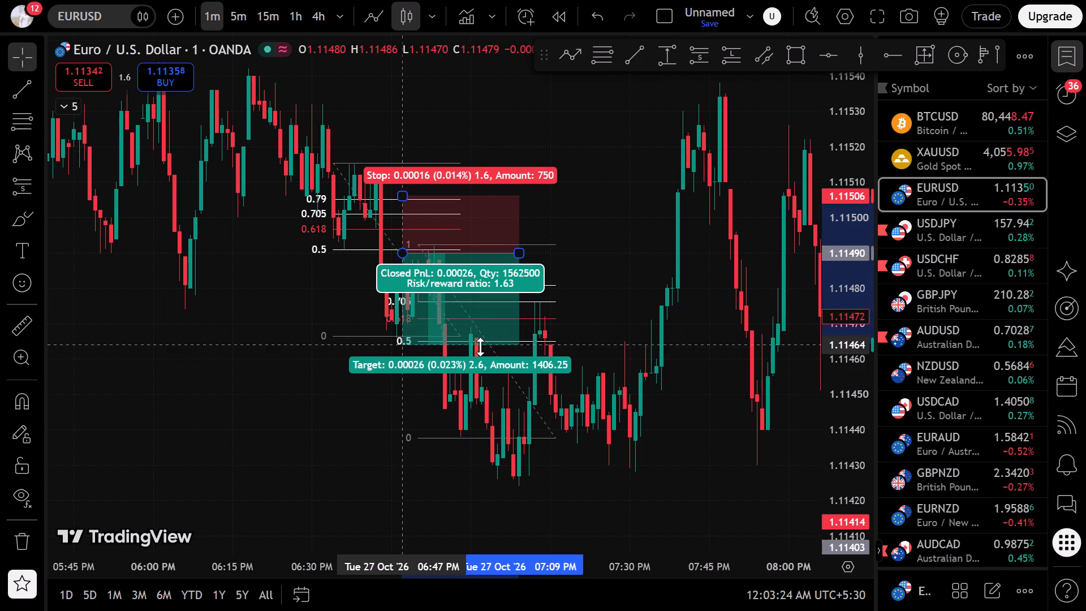
left_click_drag(480, 347, 495, 346)
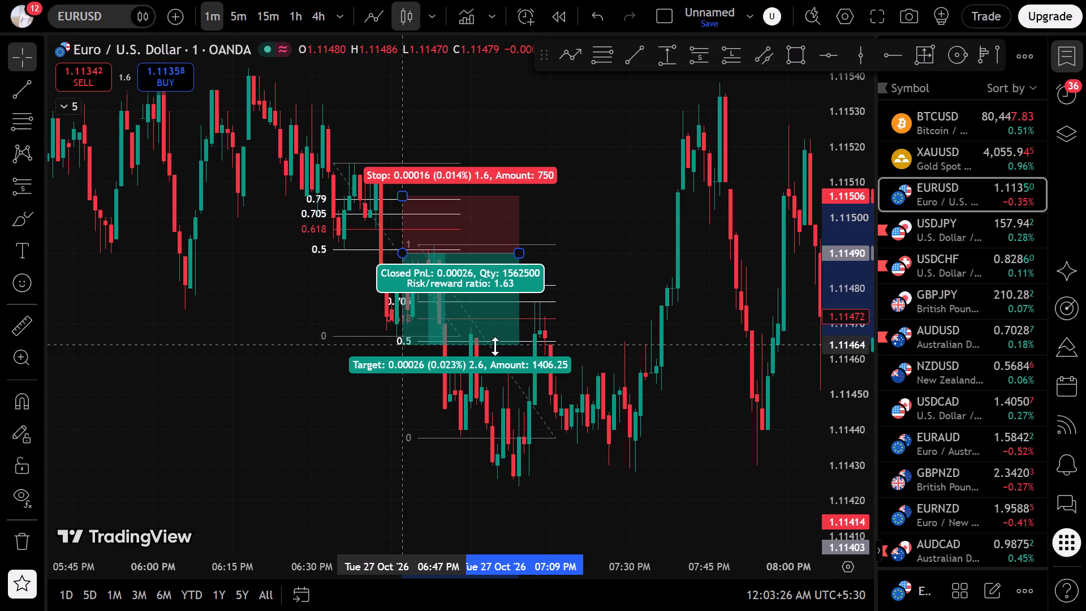
left_click_drag(495, 346, 489, 370)
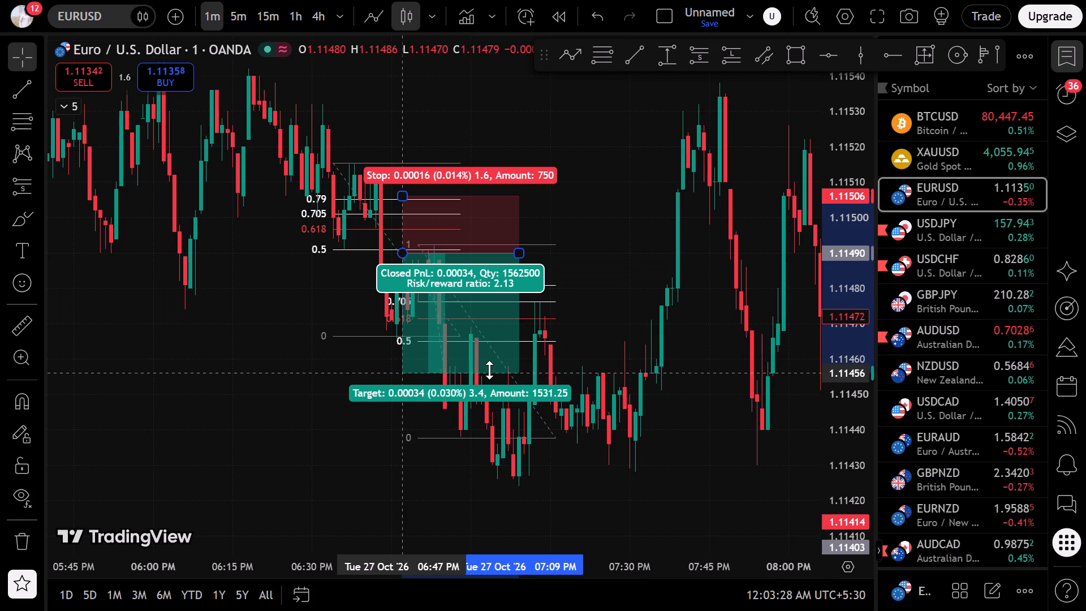
left_click_drag(489, 370, 486, 365)
left_click(324, 365)
left_click_drag(524, 256, 452, 259)
left_click(309, 325)
Place a short position at the second retracement's 0.5 level, entry about 1.11465, with stop at about 1.11481 and target at about 1.11426.
left_click_drag(290, 349, 249, 277)
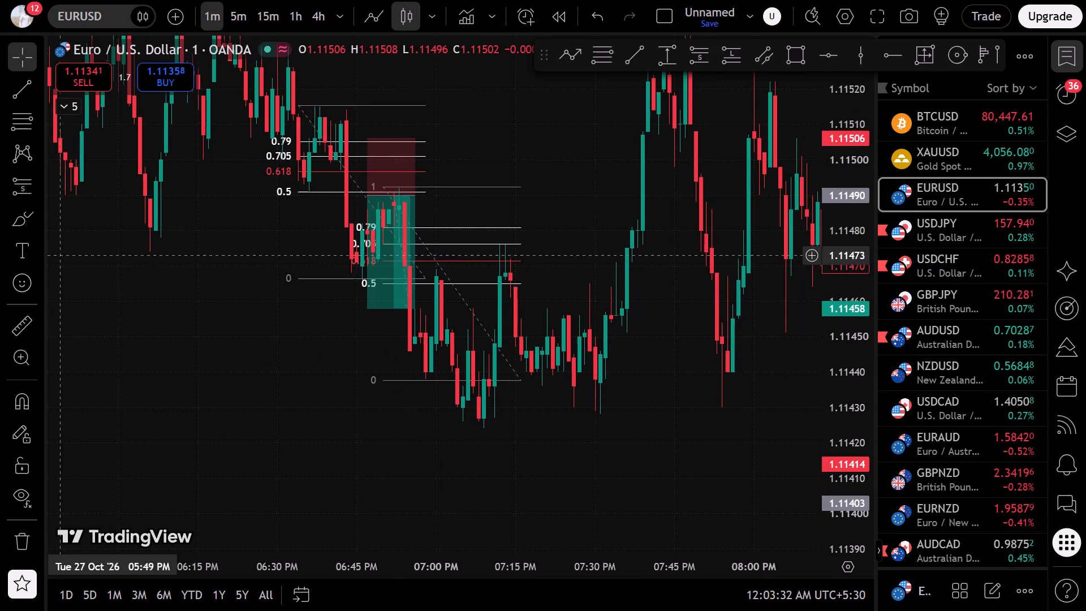
left_click(15, 197)
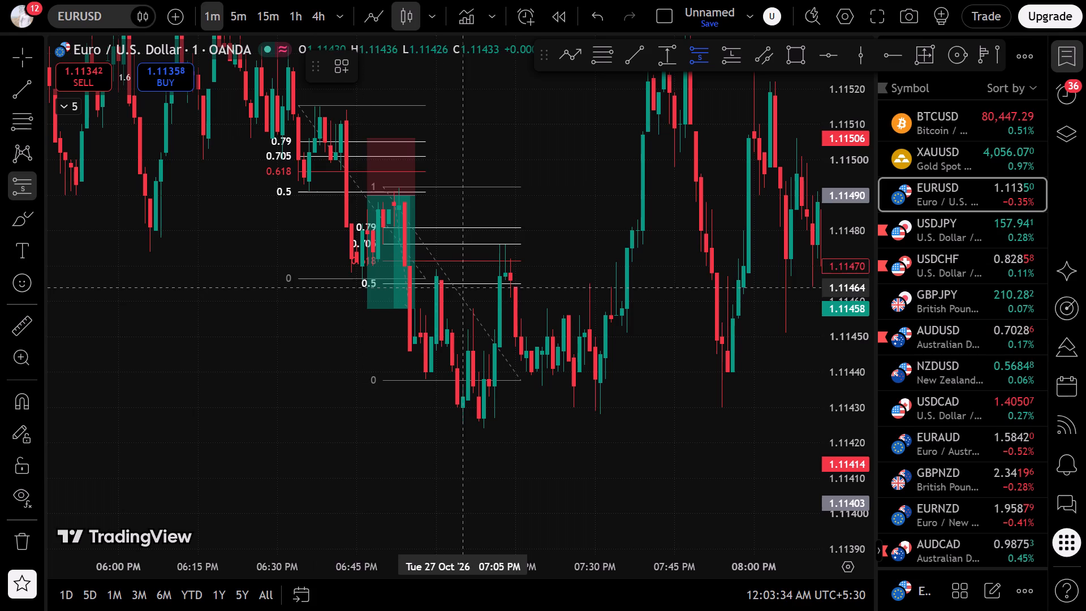
left_click(422, 286)
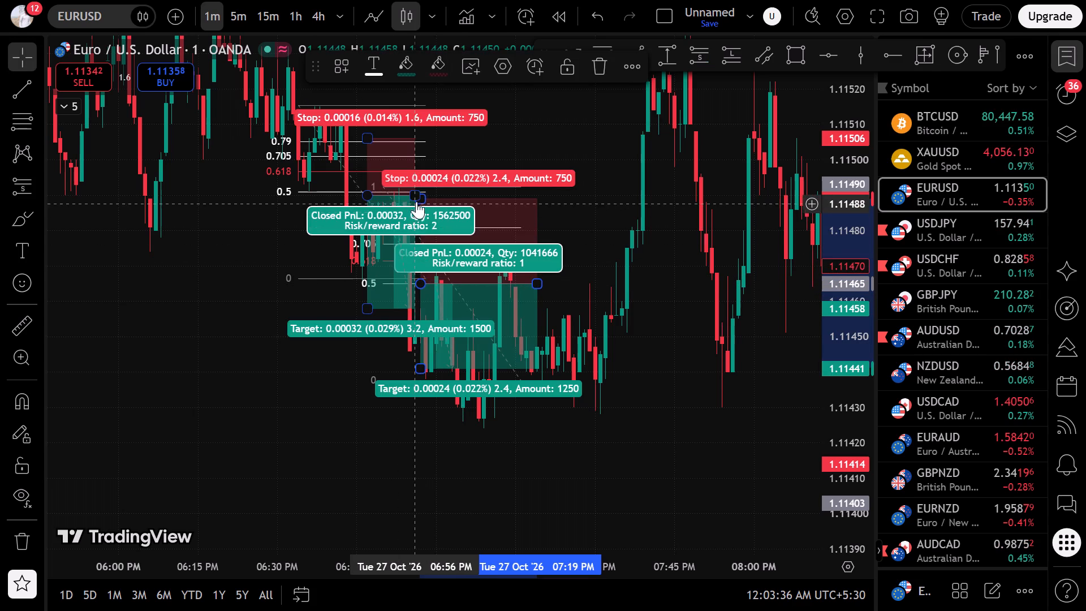
left_click_drag(418, 196, 417, 226)
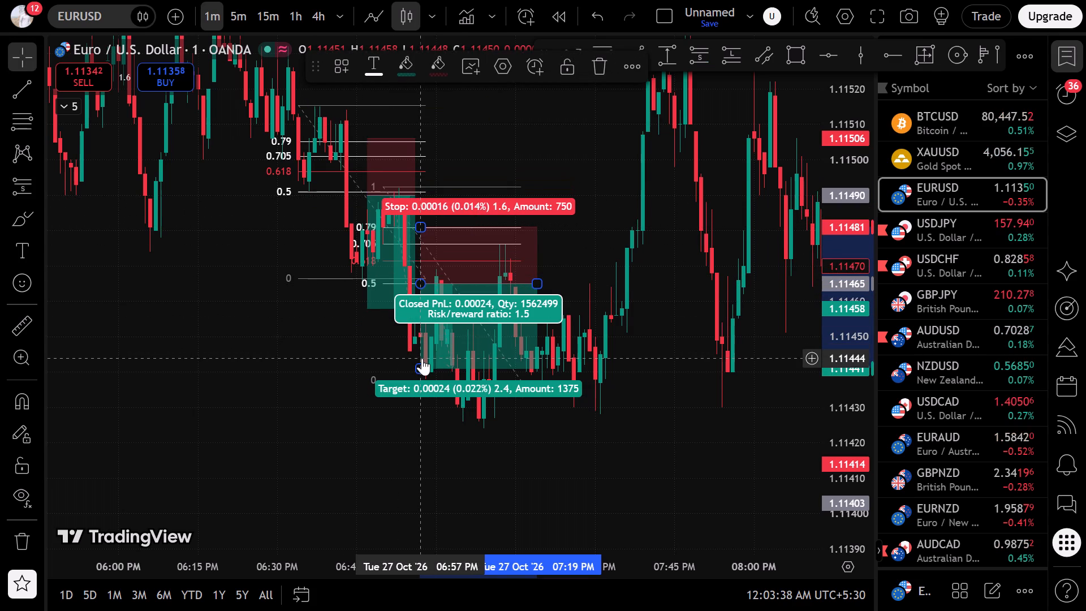
left_click_drag(421, 367, 411, 431)
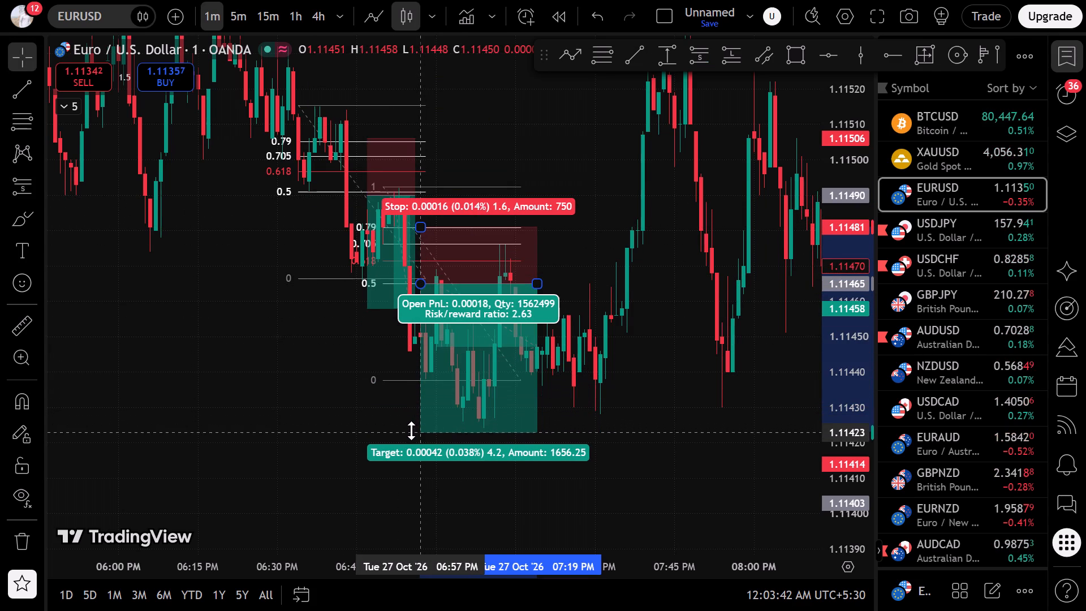
left_click_drag(411, 431, 412, 423)
left_click(328, 391)
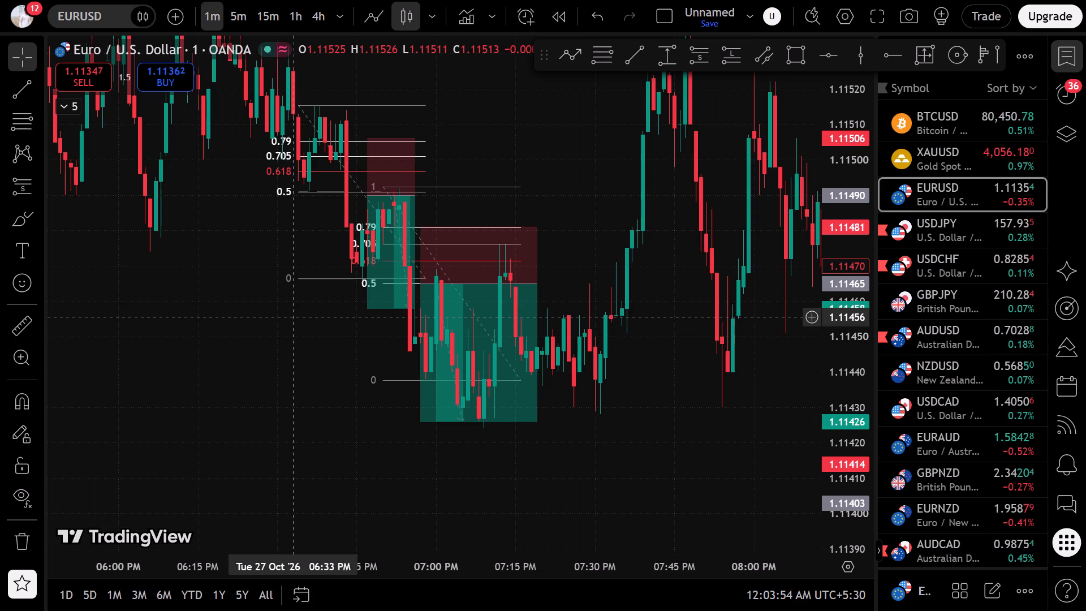
Examine the earlier EURUSD price action between about 3:30 PM and 5:15 PM, dismissing the advertisement covering the chart.
left_click_drag(210, 220, 797, 202)
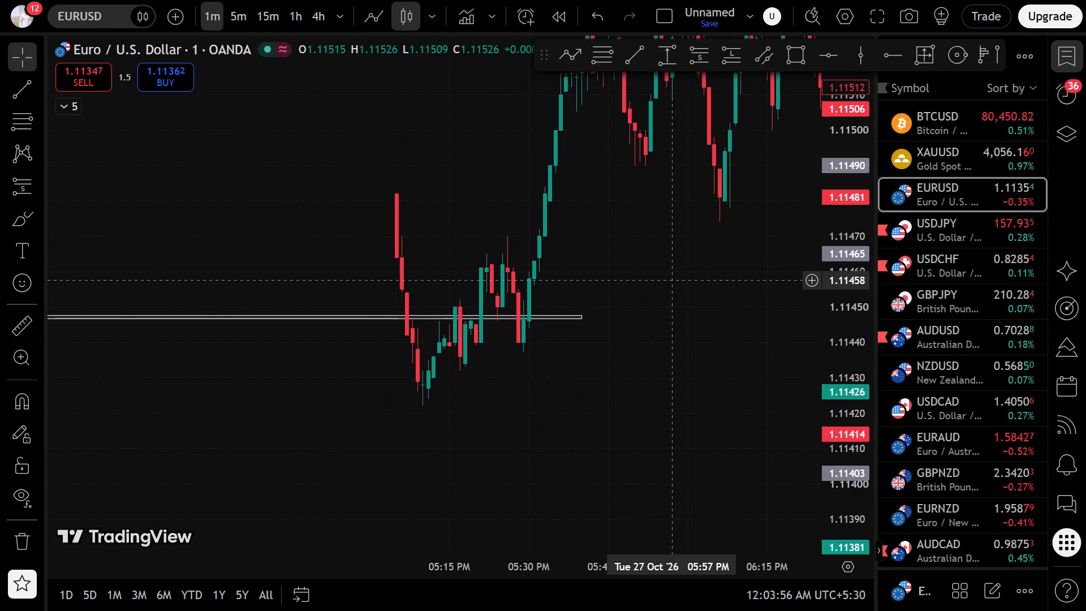
scroll(673, 281, "down", 2)
left_click_drag(508, 394, 757, 267)
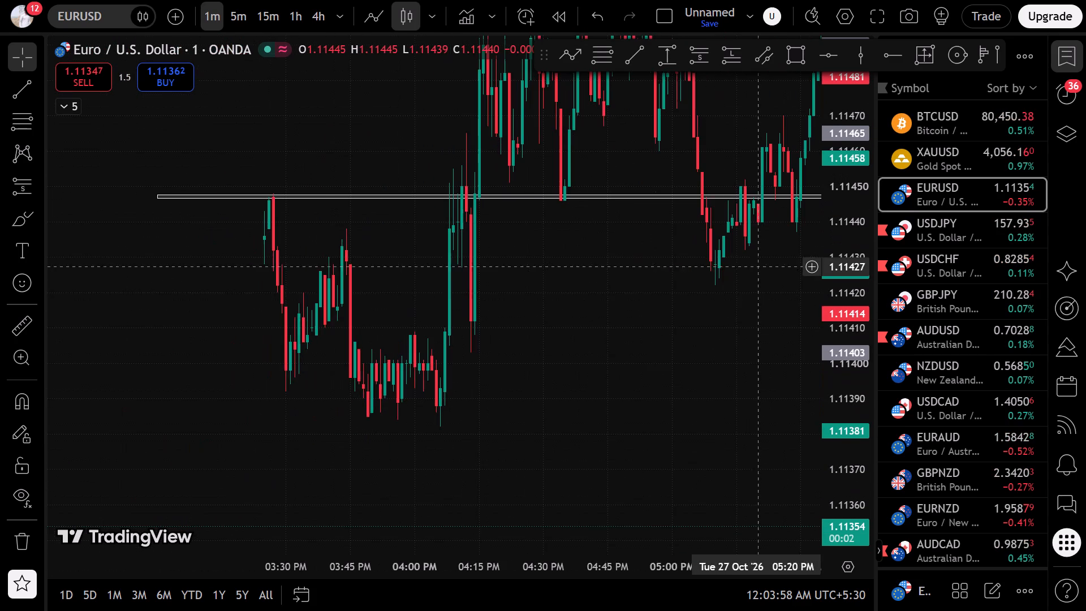
left_click_drag(541, 228, 616, 368)
scroll(621, 365, "up", 4)
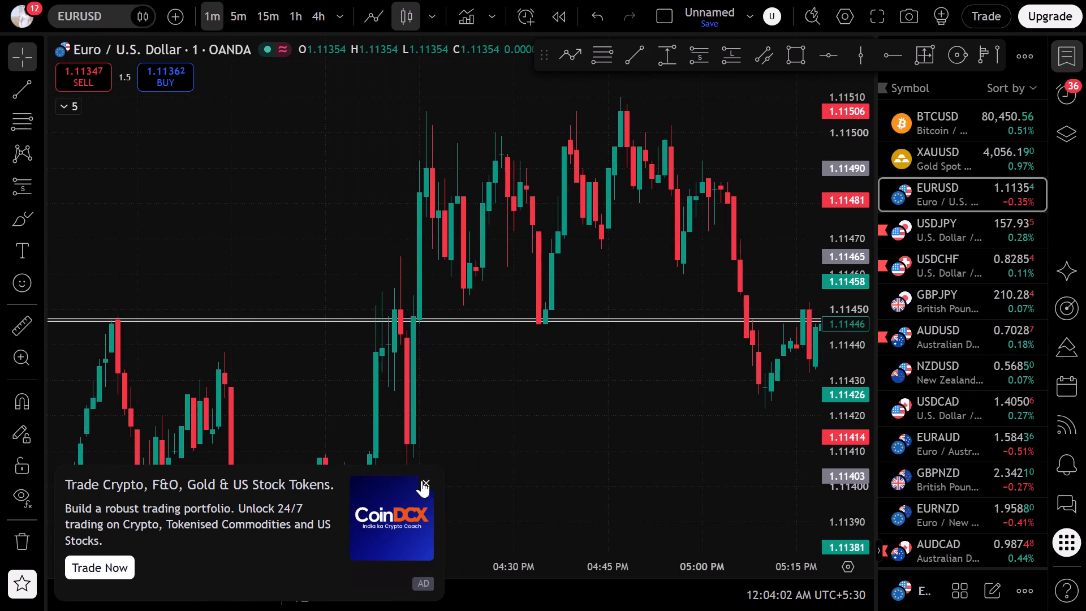
left_click(429, 481)
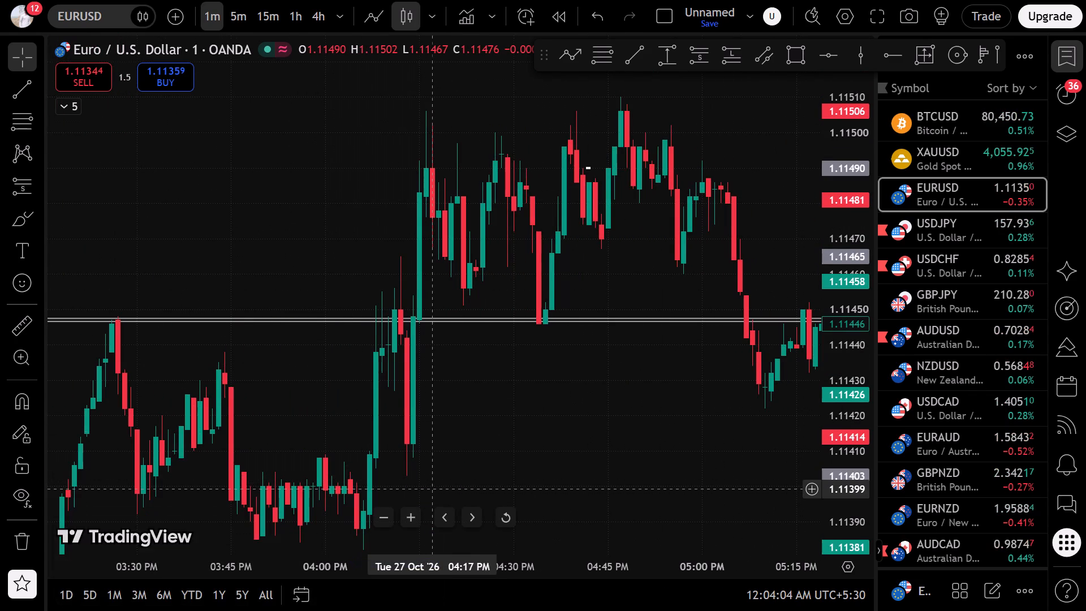
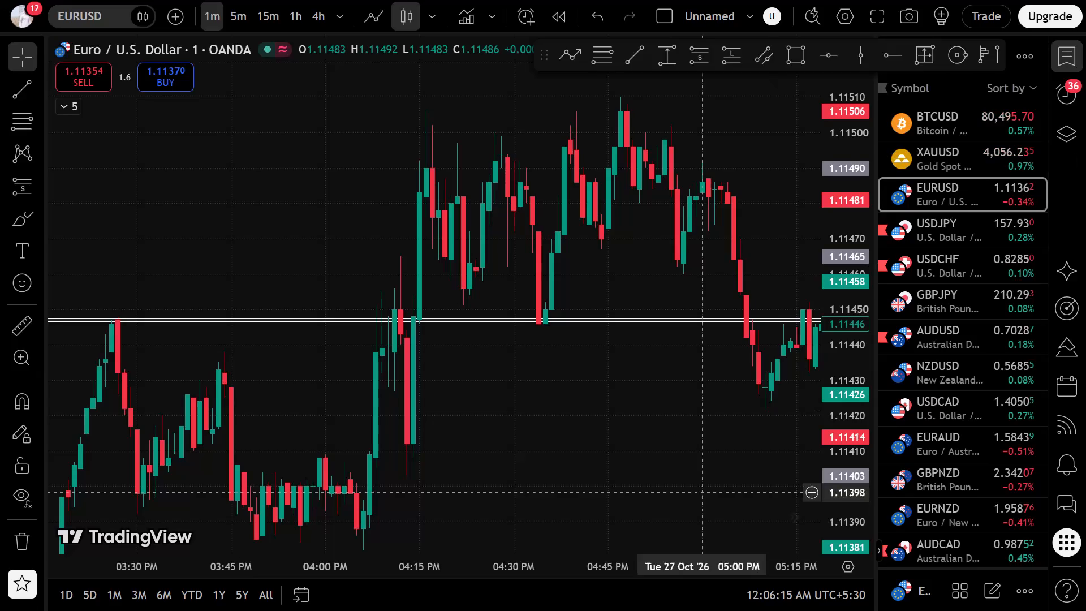
Examine the EURUSD price swings between about 3:00 PM and 7:00 PM around the marked horizontal zone.
left_click_drag(640, 403, 319, 404)
scroll(323, 400, "down", 6)
left_click_drag(620, 199, 270, 462)
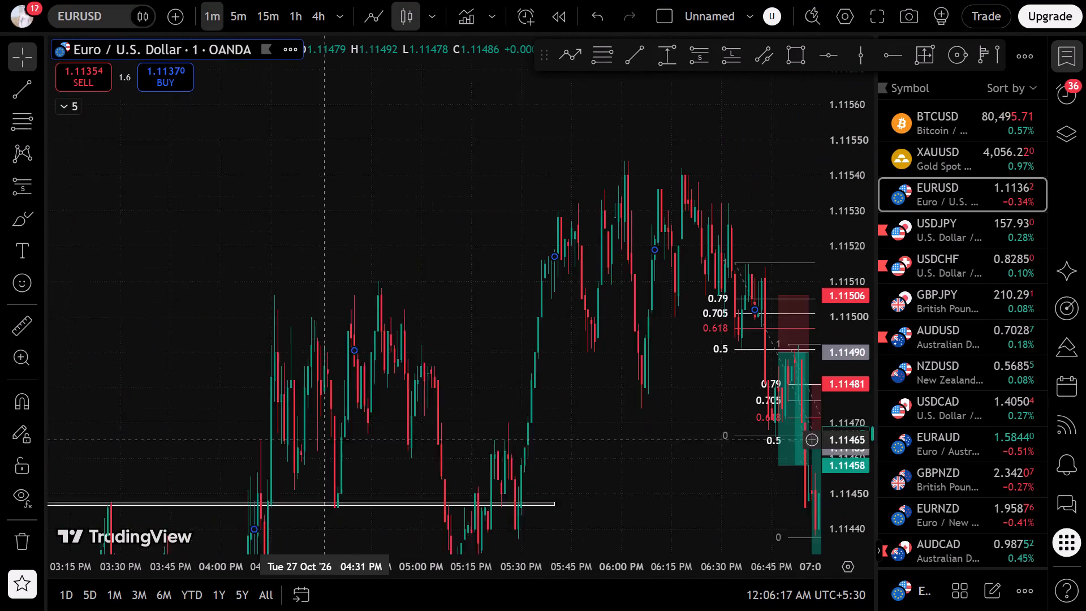
left_click_drag(270, 462, 320, 395)
scroll(329, 392, "up", 4)
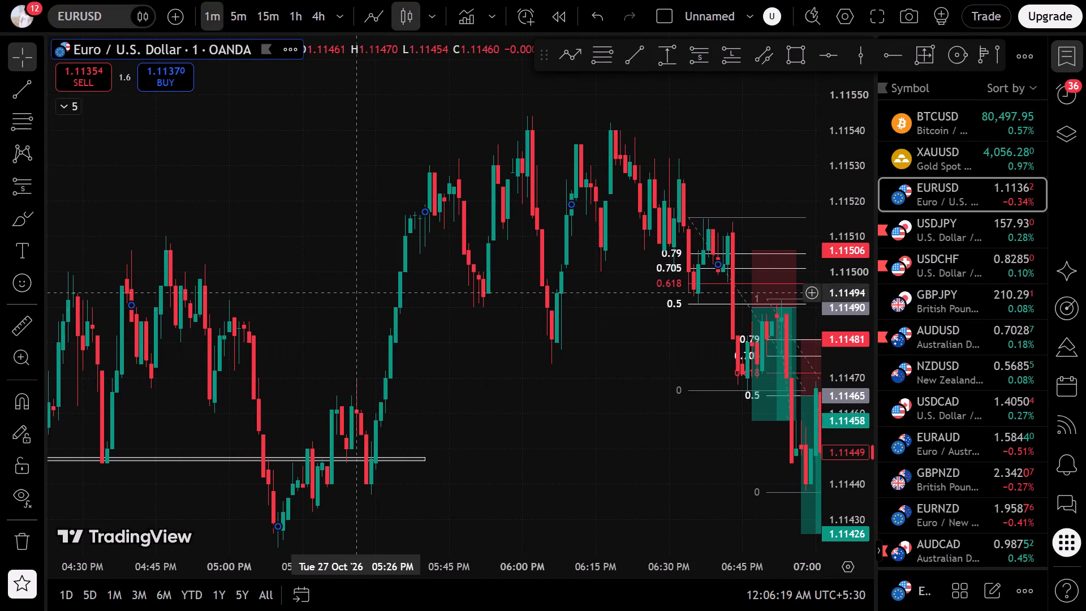
left_click(411, 164)
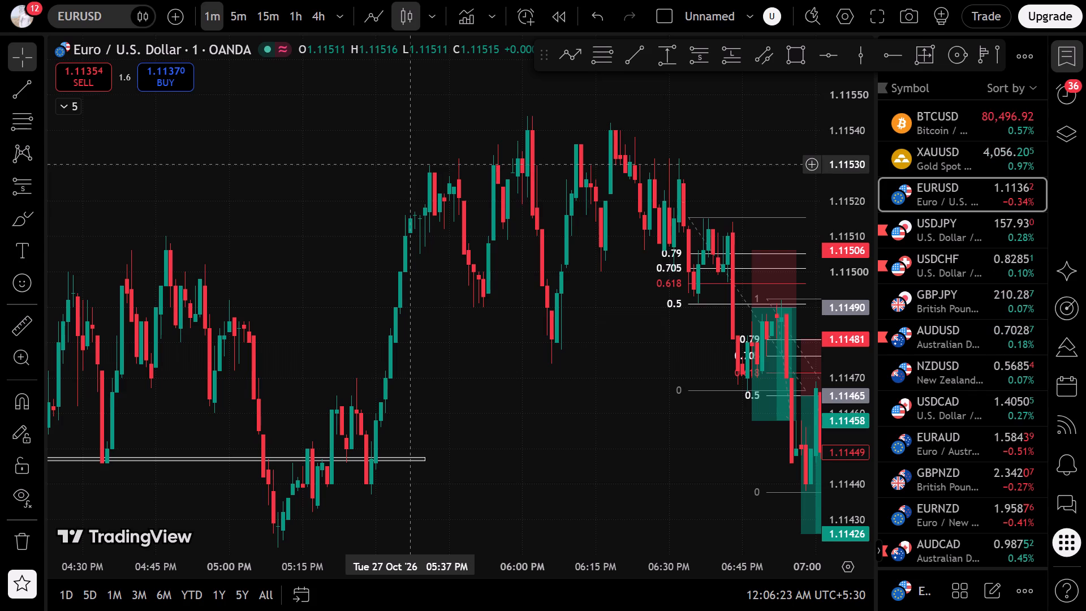
left_click_drag(420, 348, 793, 220)
scroll(522, 338, "down", 1)
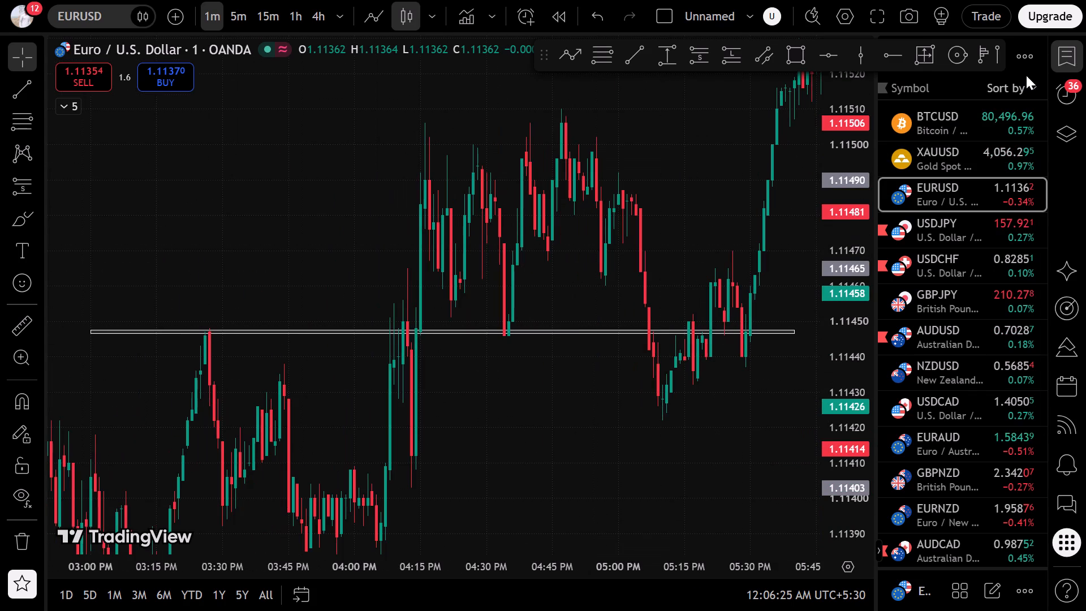
Hide the watchlist to widen the chart.
left_click(1050, 62)
Draw a Fibonacci retracement on the earlier down-swing, from about 1.11594 at 1:40 PM to about 1.11534 at 2:02 PM.
left_click_drag(1006, 141, 920, 348)
scroll(458, 442, "down", 5)
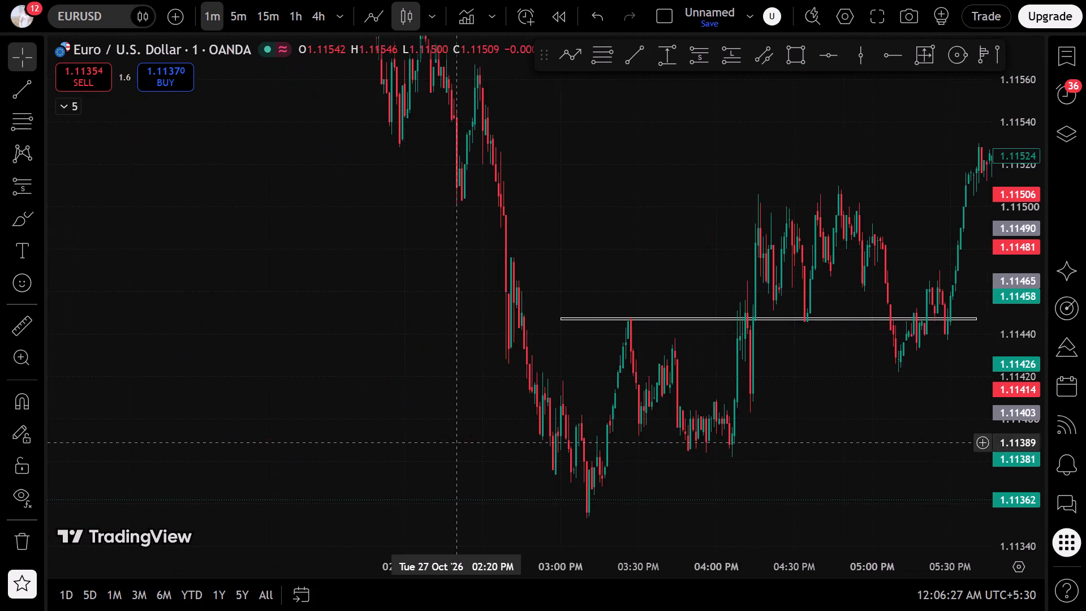
left_click_drag(327, 208, 632, 539)
scroll(423, 437, "up", 5)
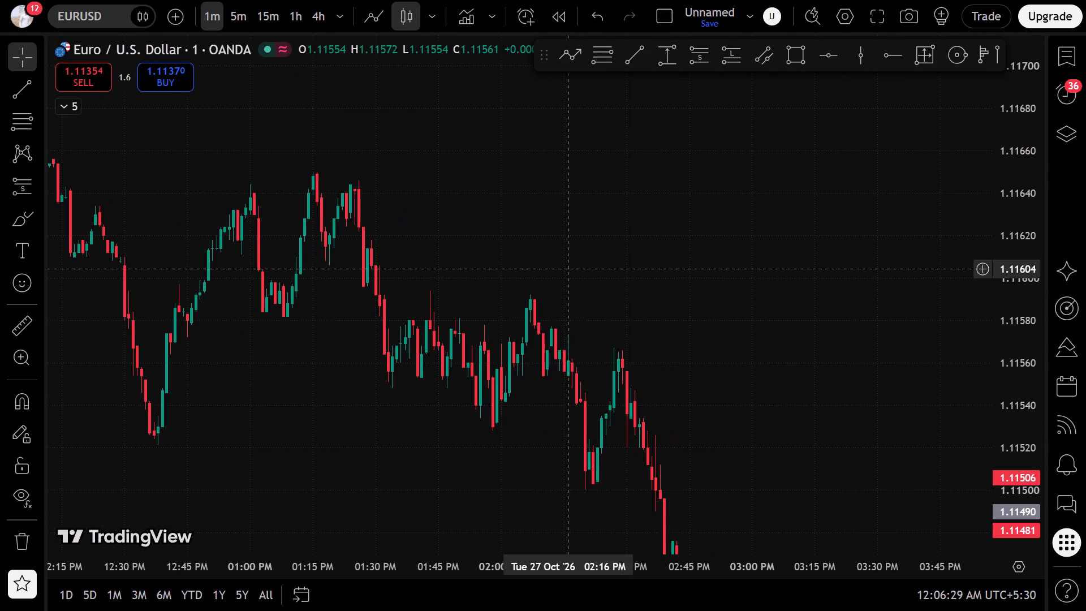
scroll(649, 391, "up", 3)
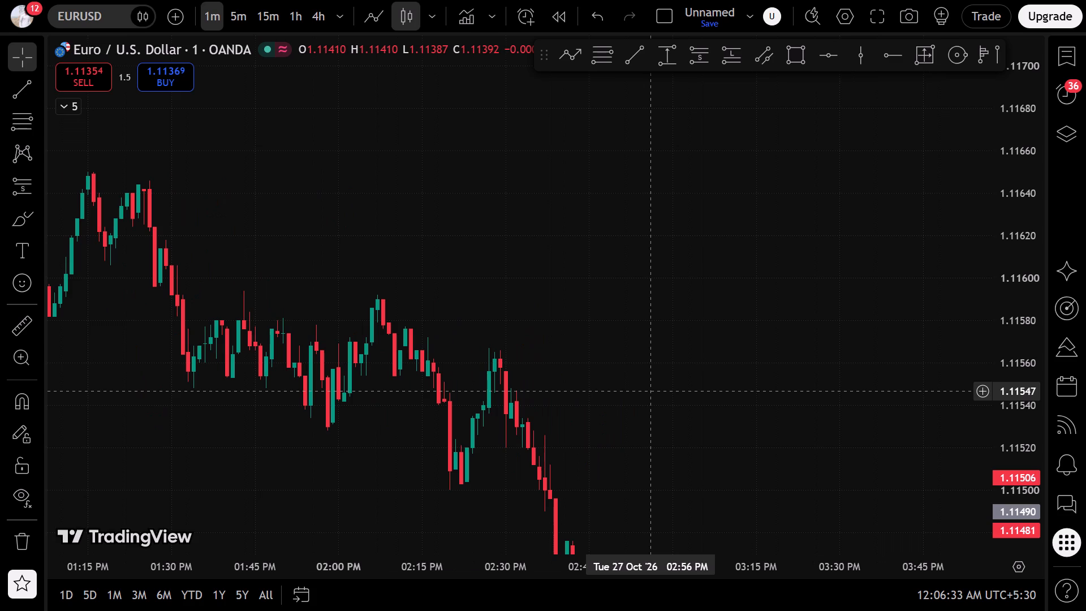
left_click(20, 125)
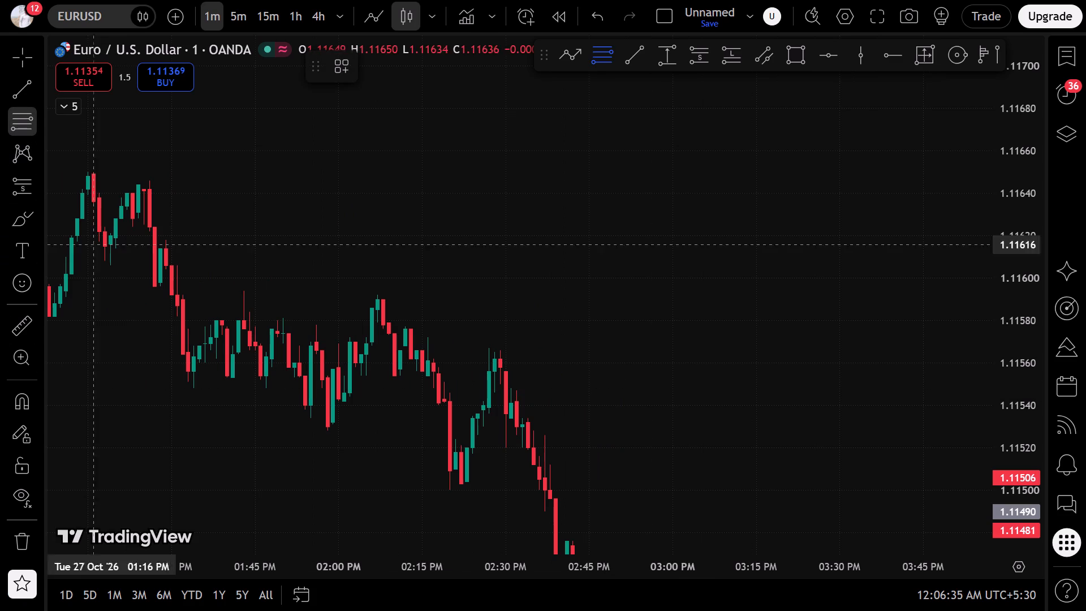
left_click(226, 291)
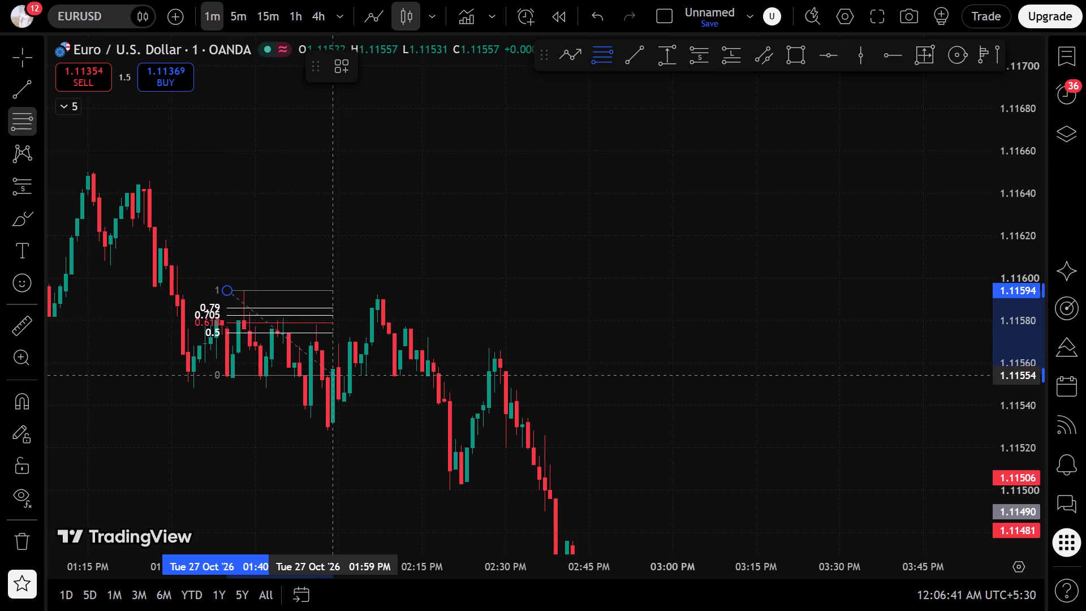
left_click(351, 418)
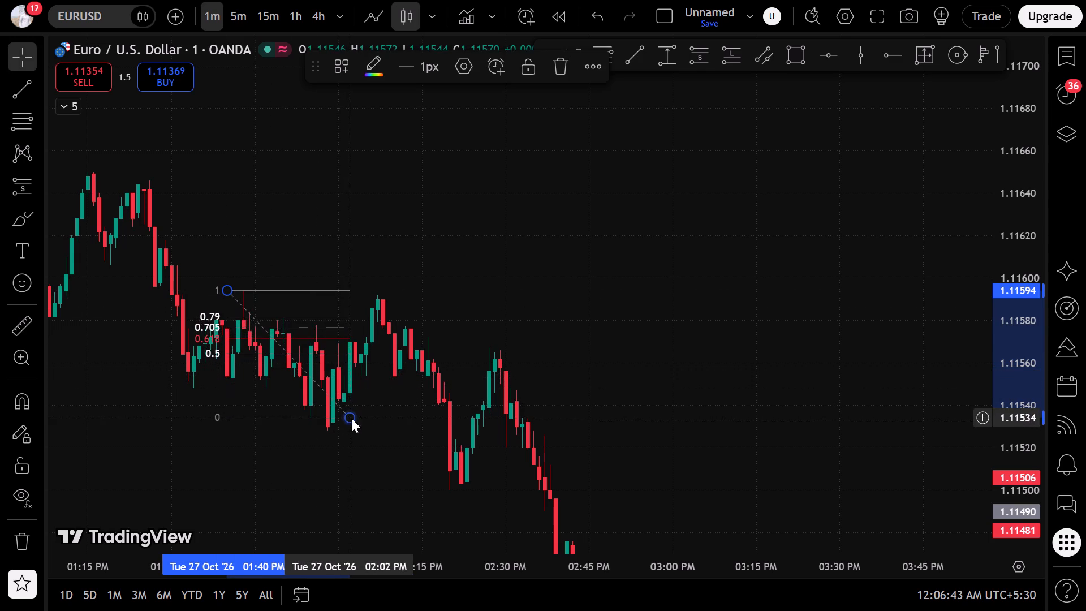
left_click(467, 434)
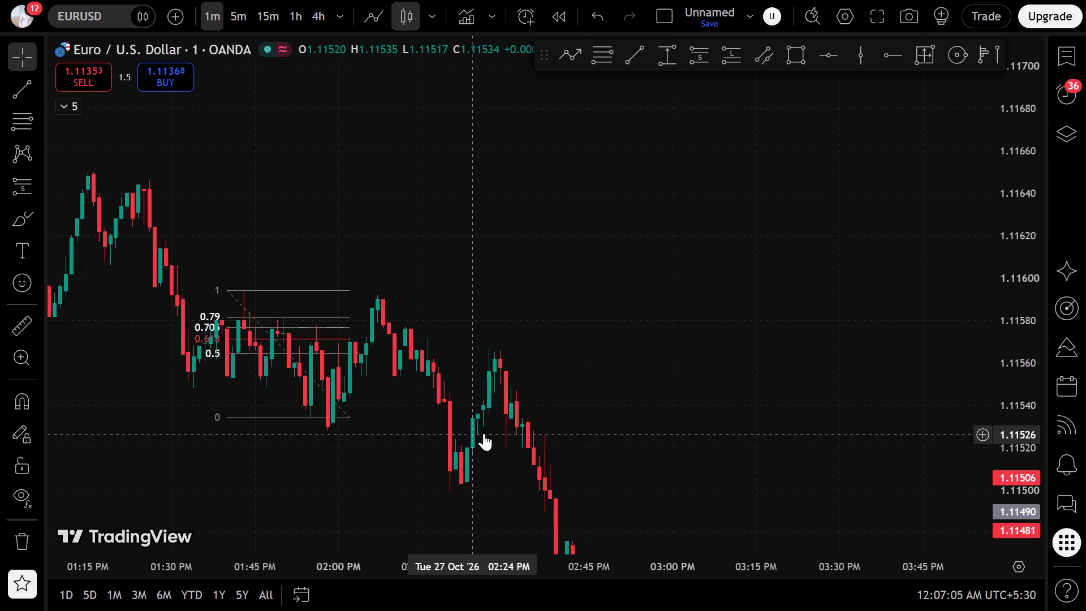
Place a short position at this retracement's 0.5 level, entry about 1.11564, stop 1.11581, target 1.11530, spanning about 1:52 to 2:00 PM.
left_click(0, 193)
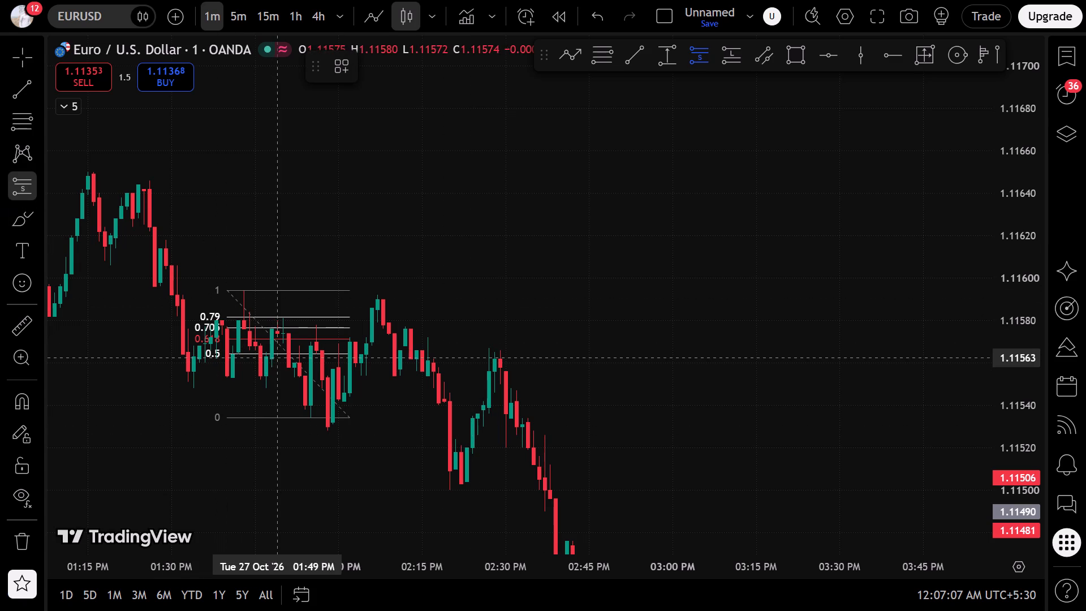
left_click(293, 354)
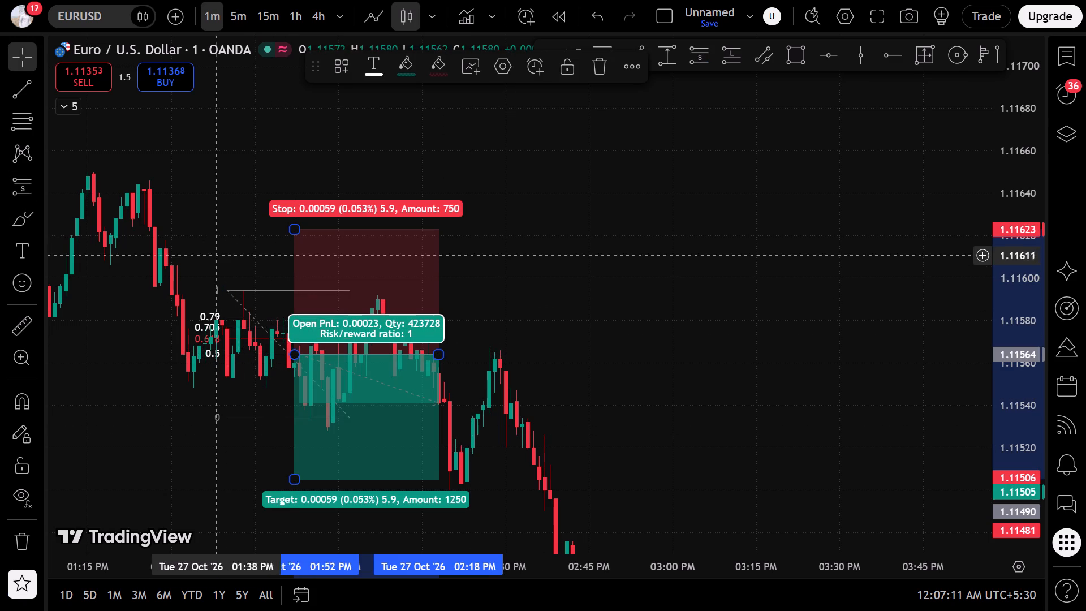
left_click_drag(298, 227, 300, 314)
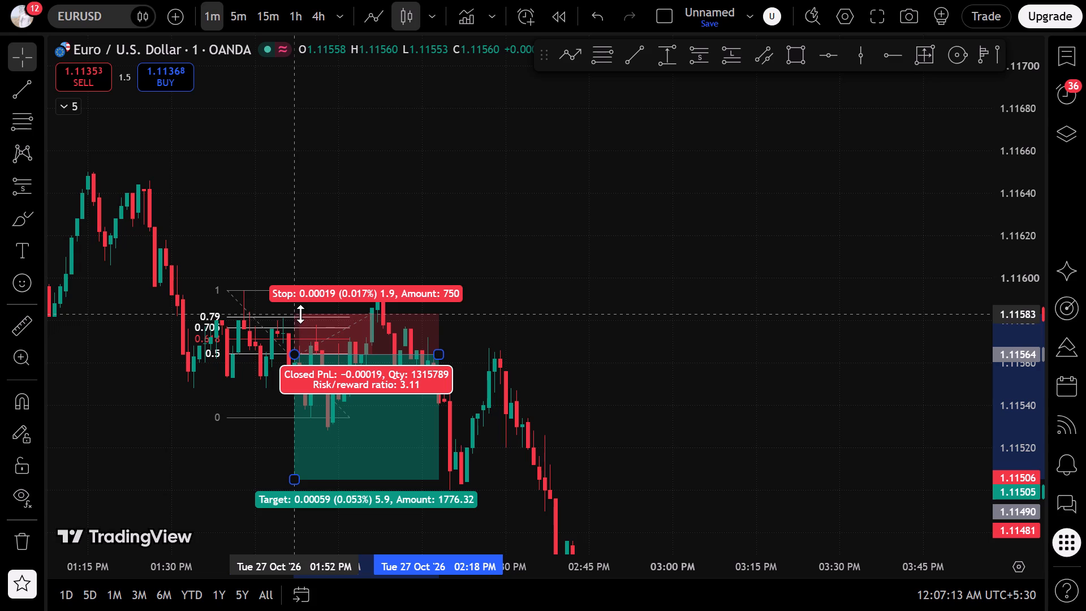
left_click_drag(300, 314, 320, 319)
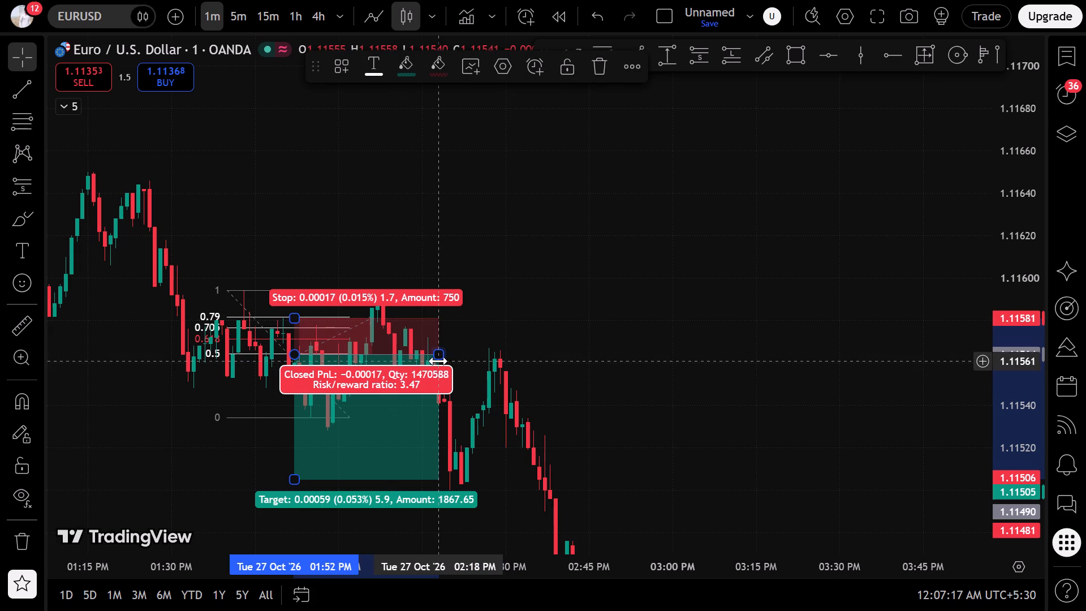
left_click_drag(438, 354, 342, 353)
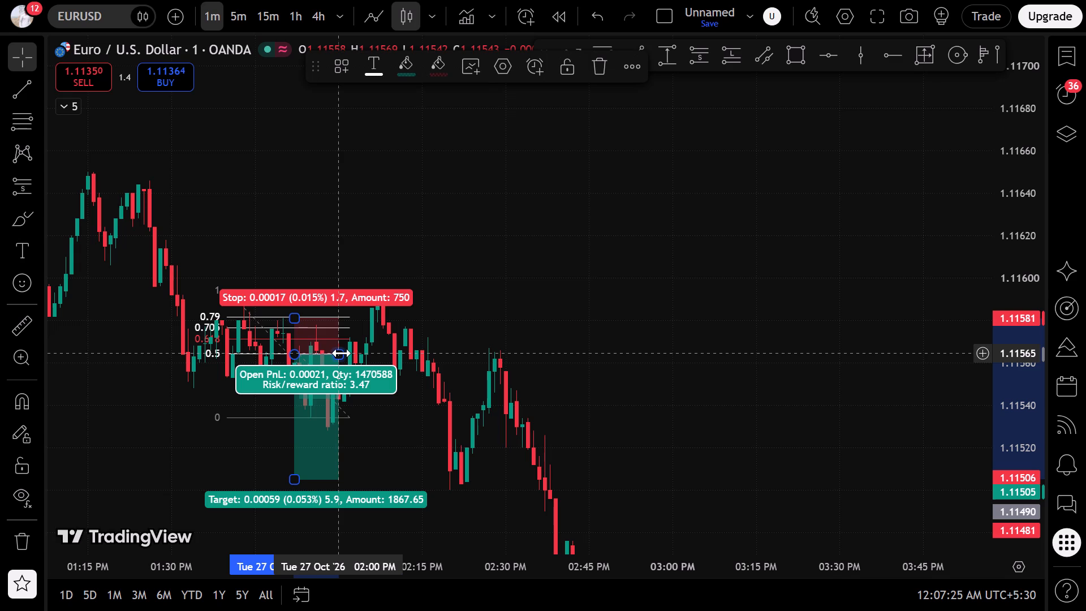
left_click_drag(291, 481, 328, 414)
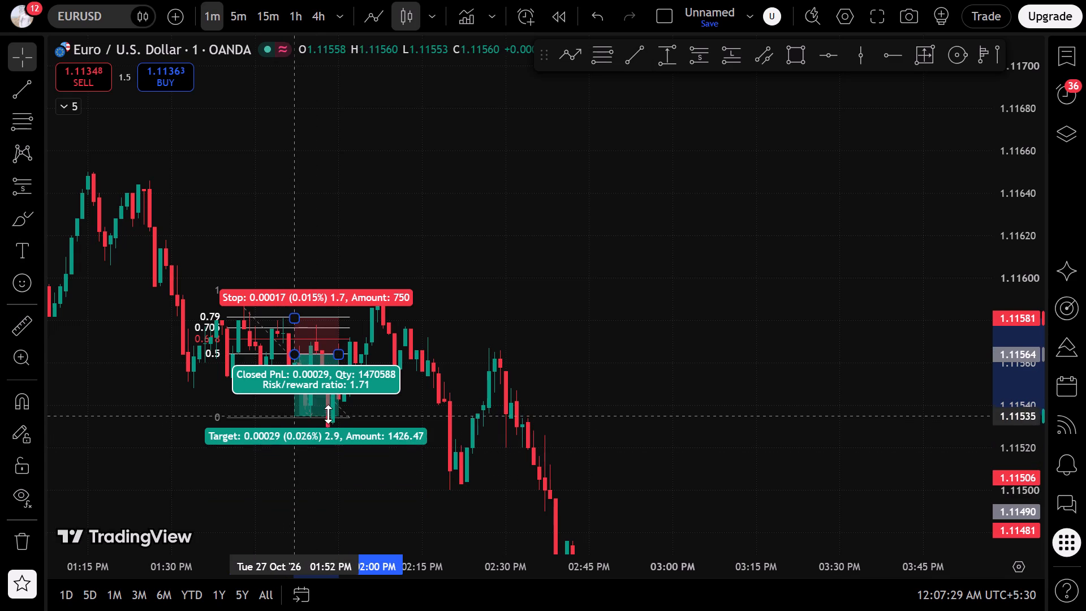
left_click_drag(328, 414, 391, 427)
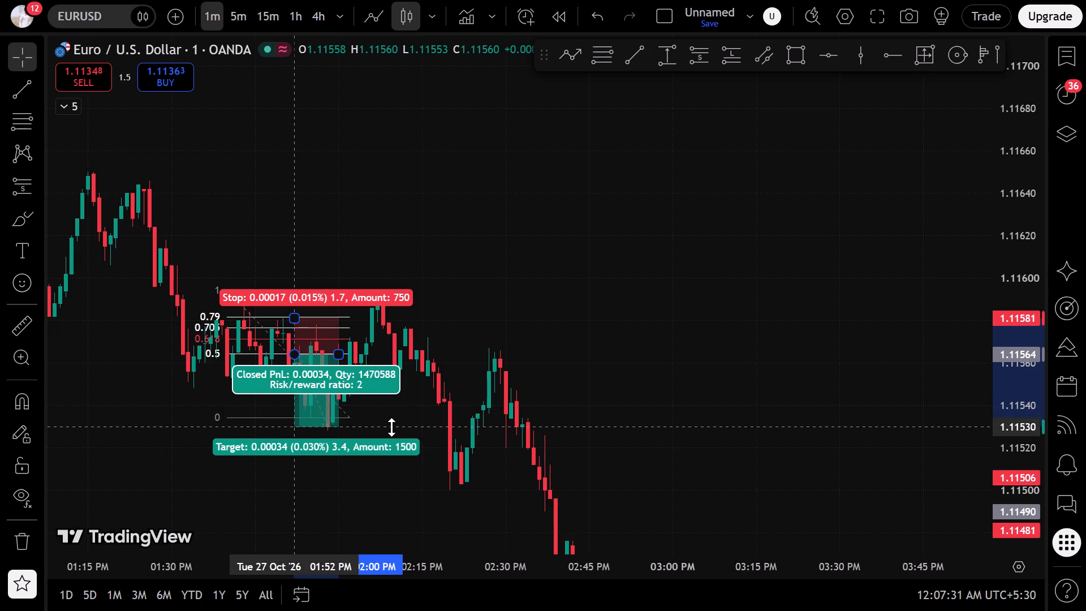
left_click_drag(391, 427, 394, 427)
left_click(446, 408)
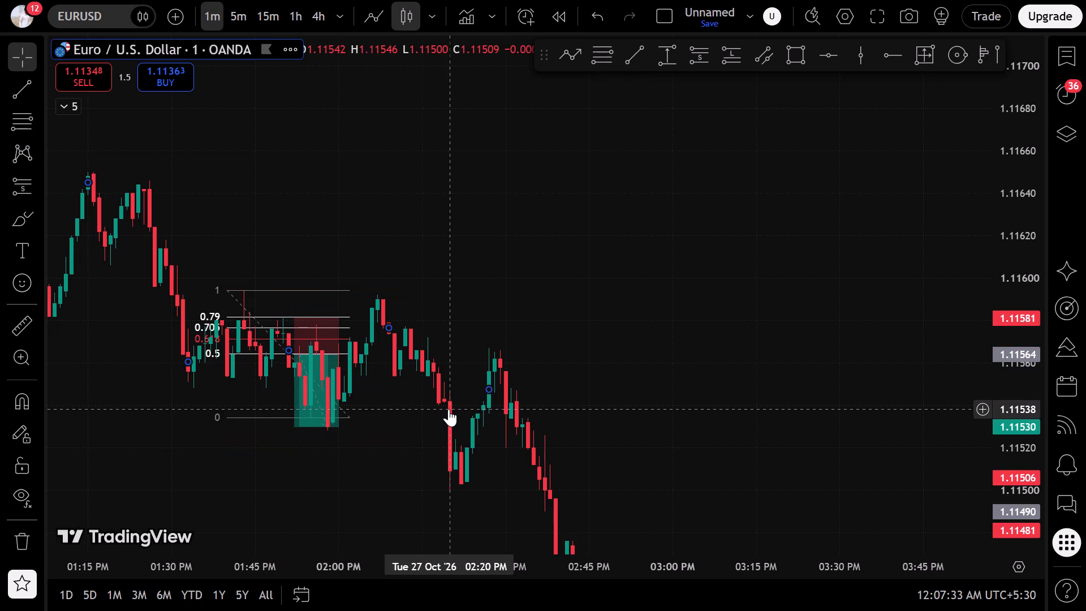
Draw a Fibonacci retracement on the following down-swing, from about 1.11592 at 2:04 PM to about 1.11499 at 2:40 PM.
left_click_drag(189, 458, 25, 335)
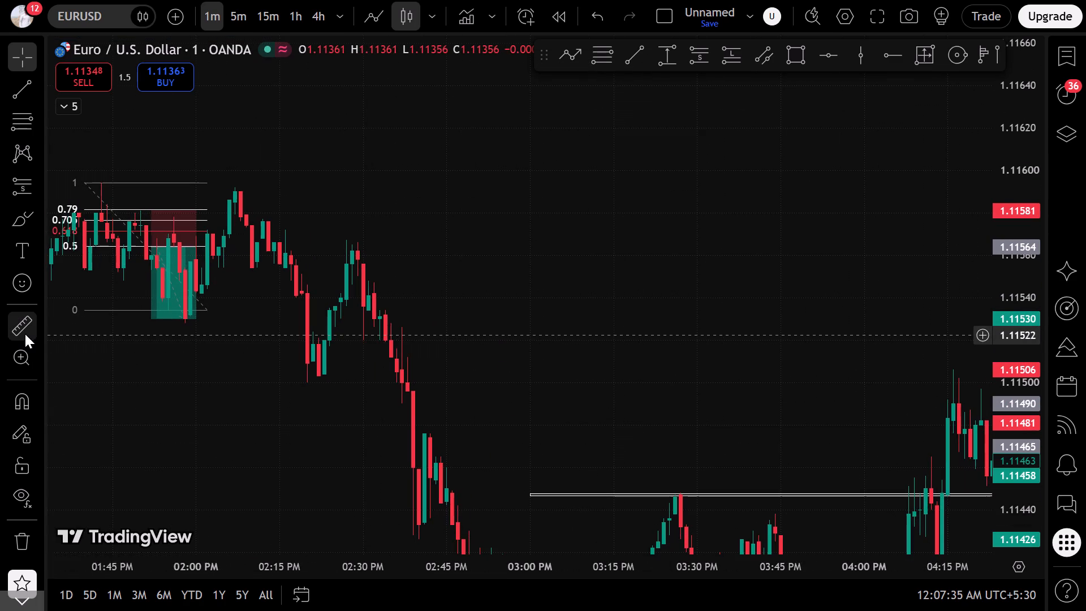
left_click(23, 126)
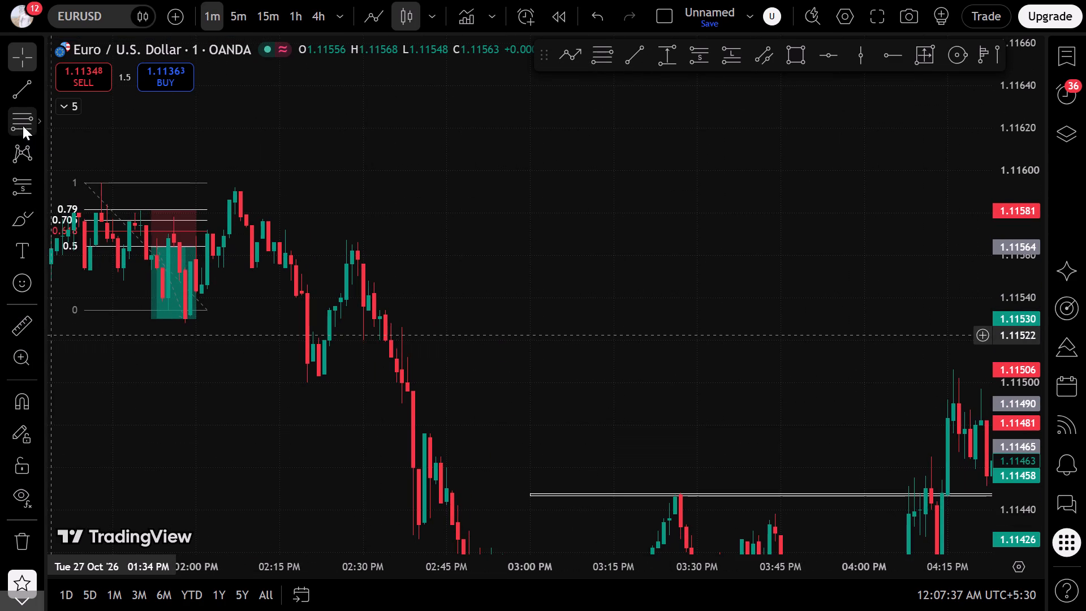
left_click(221, 187)
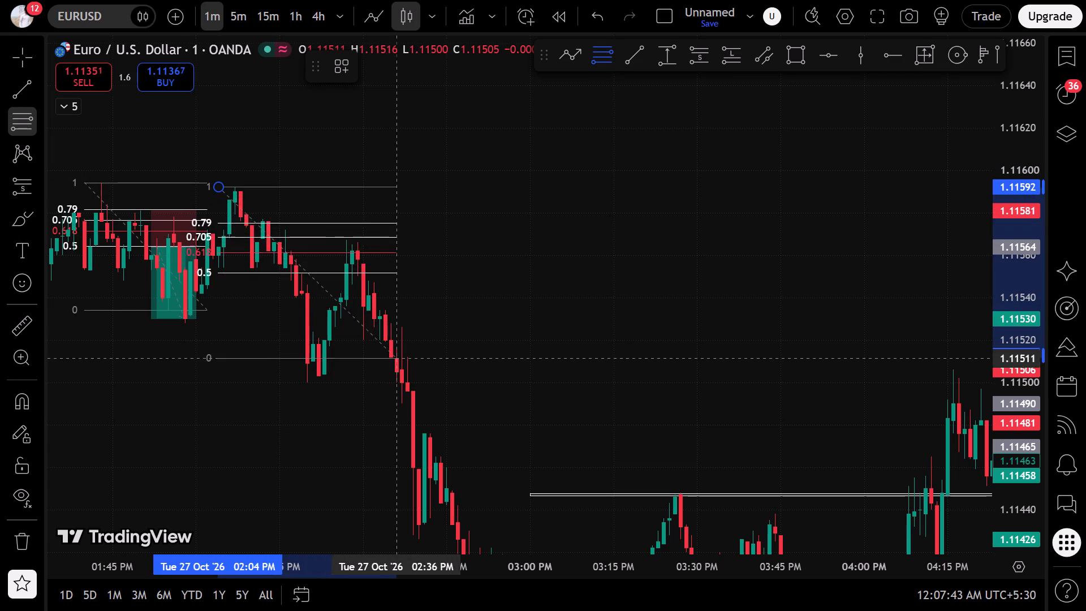
left_click(420, 385)
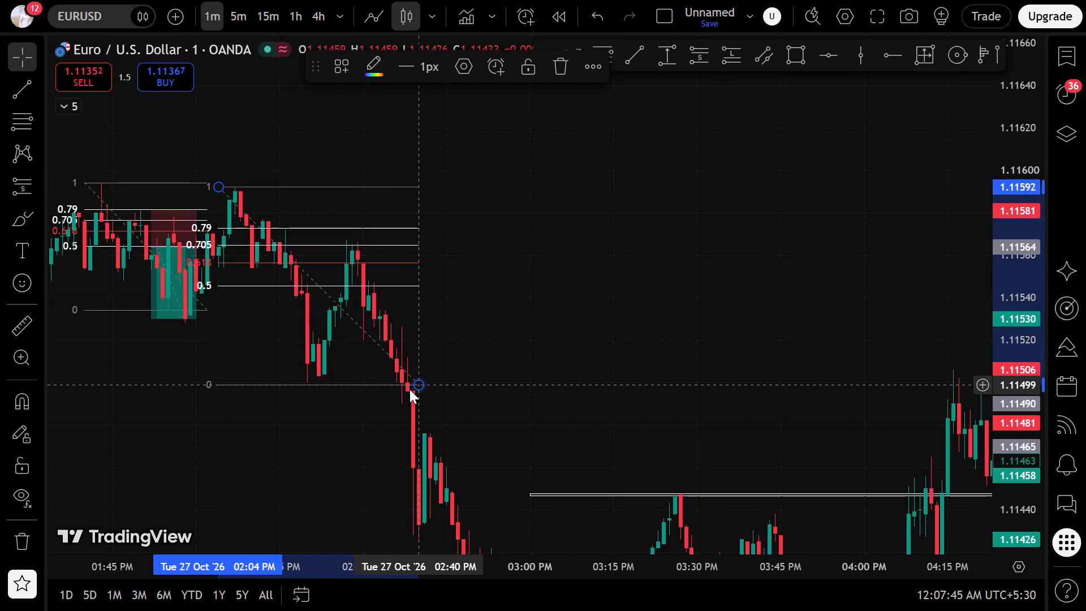
left_click(351, 416)
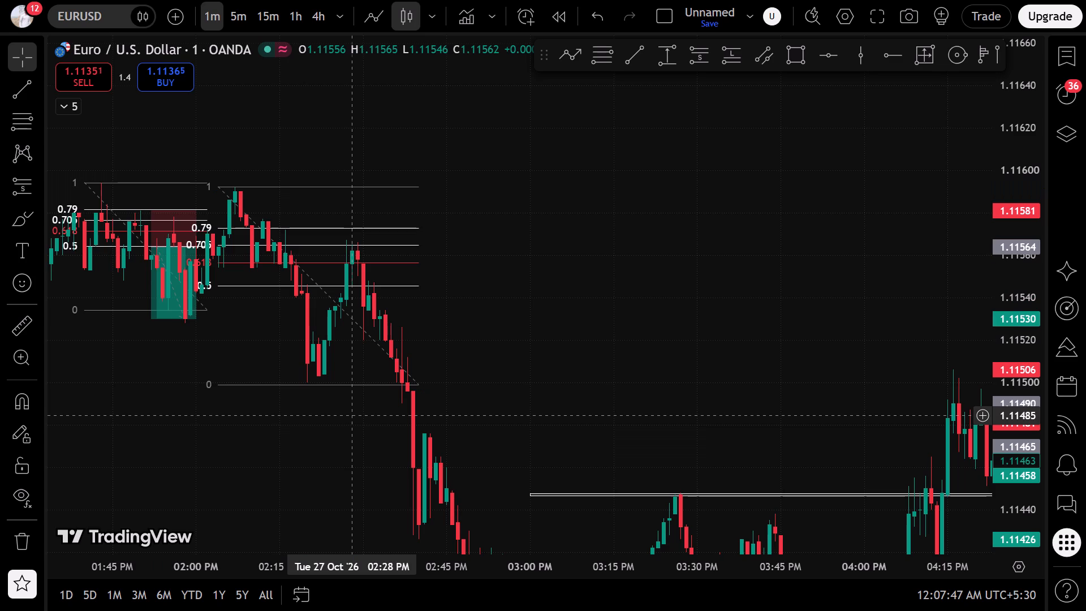
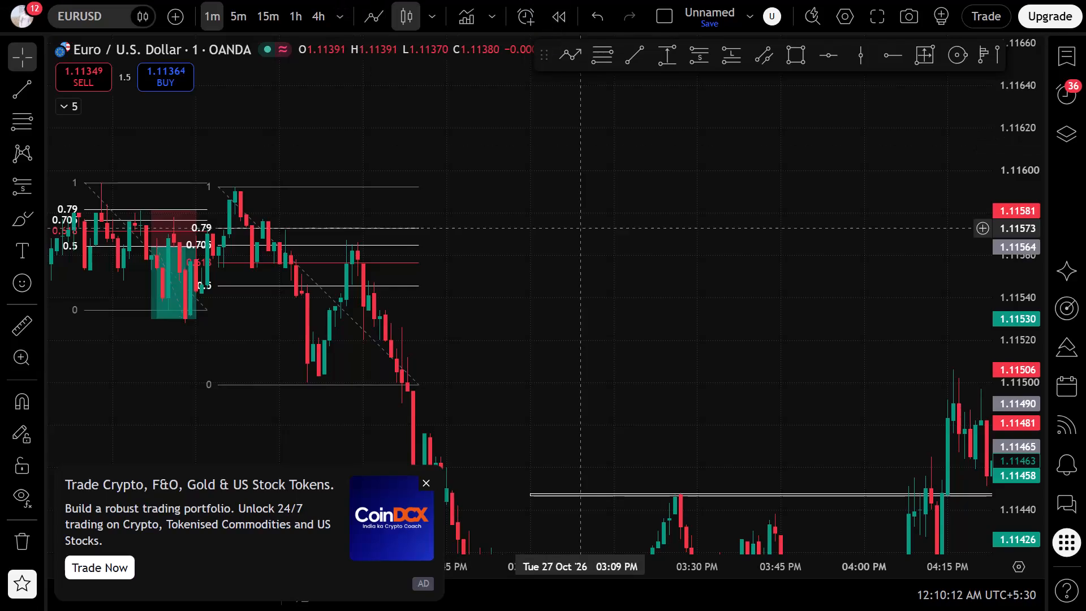
Place a short position at the newest retracement's 0.5 level, entry about 1.11546, stop about 1.11572, target about 1.11493, starting at 2:25 PM.
scroll(619, 216, "down", 1)
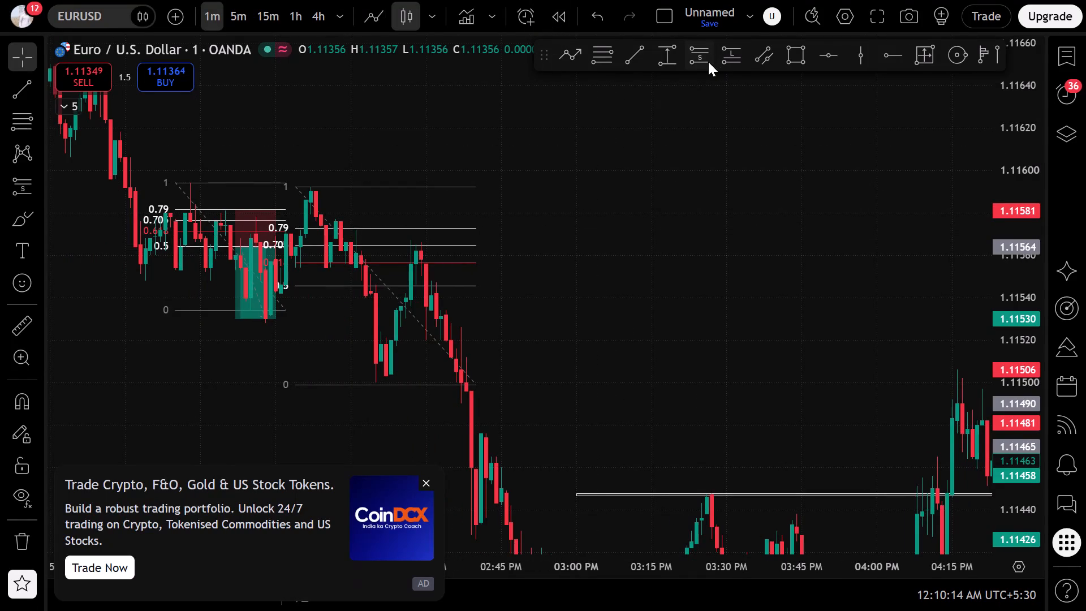
left_click(708, 62)
left_click(402, 286)
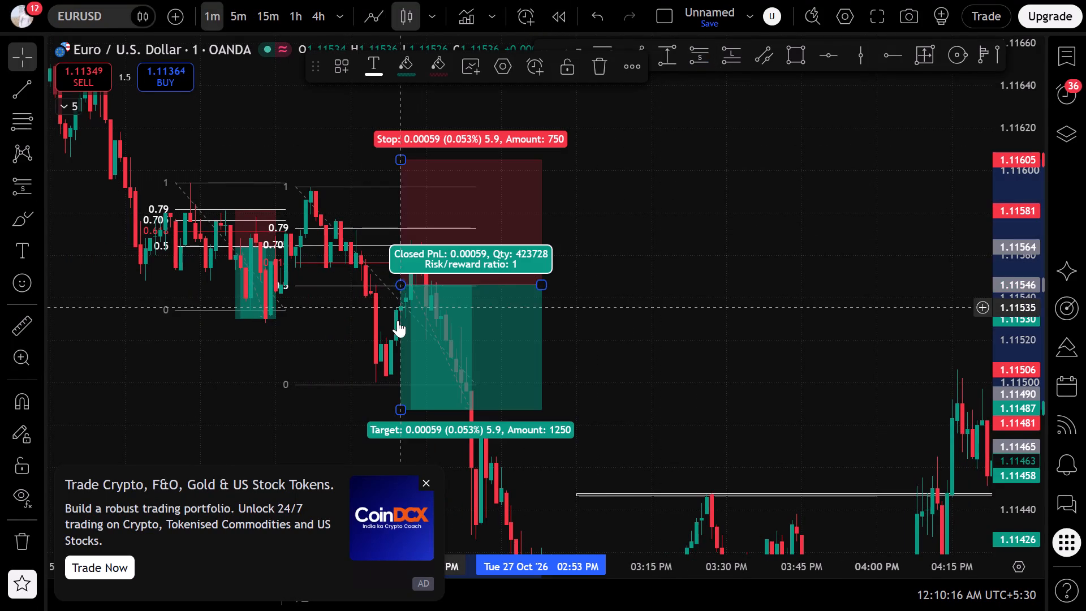
left_click_drag(402, 160, 391, 222)
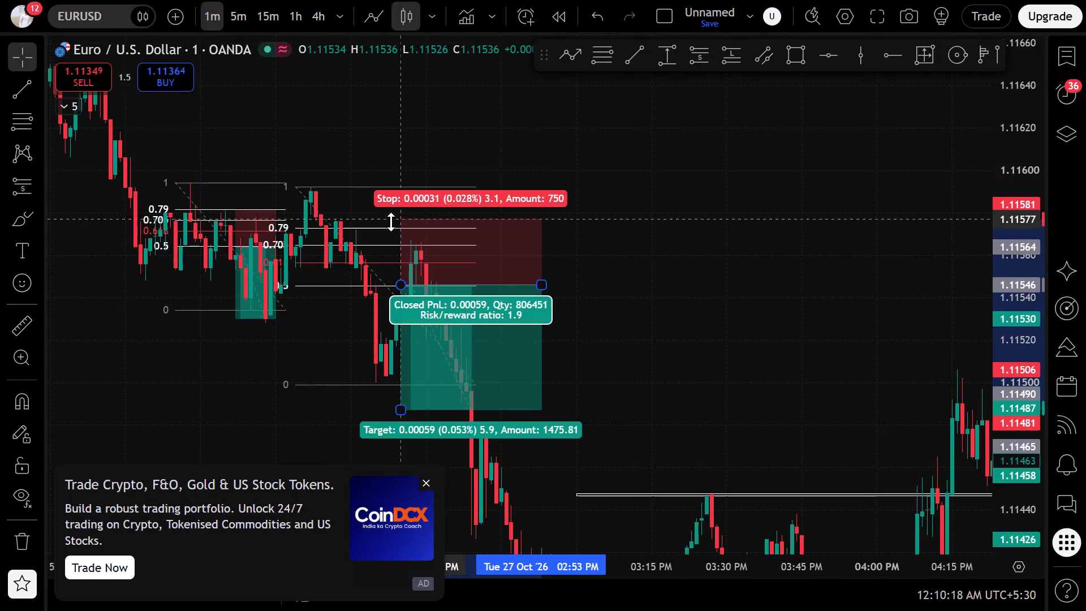
left_click_drag(391, 222, 384, 229)
left_click(423, 484)
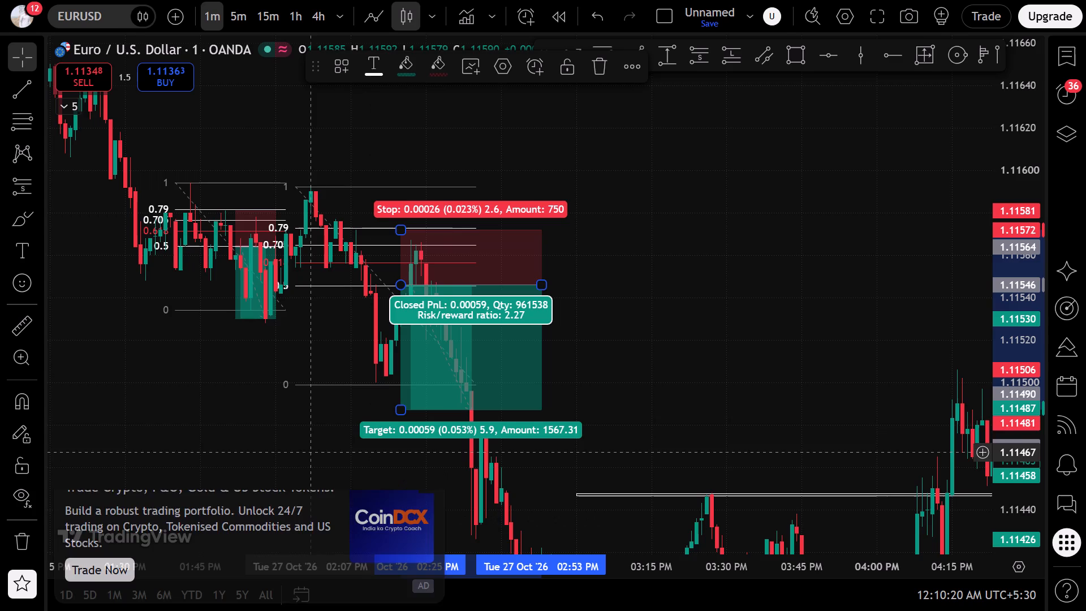
left_click_drag(236, 421, 217, 329)
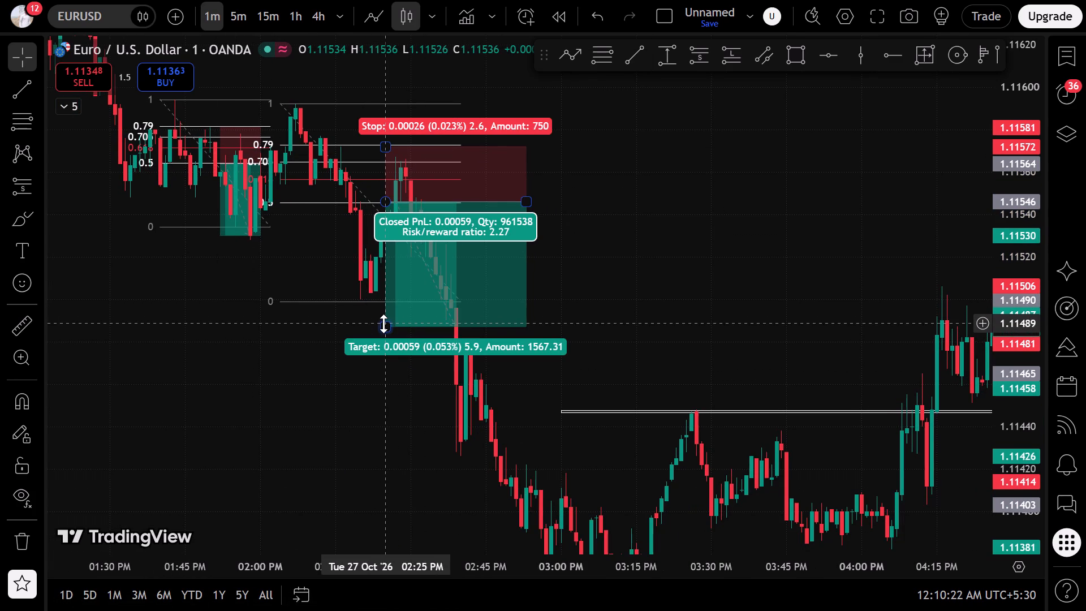
left_click_drag(384, 324, 402, 314)
left_click(249, 309)
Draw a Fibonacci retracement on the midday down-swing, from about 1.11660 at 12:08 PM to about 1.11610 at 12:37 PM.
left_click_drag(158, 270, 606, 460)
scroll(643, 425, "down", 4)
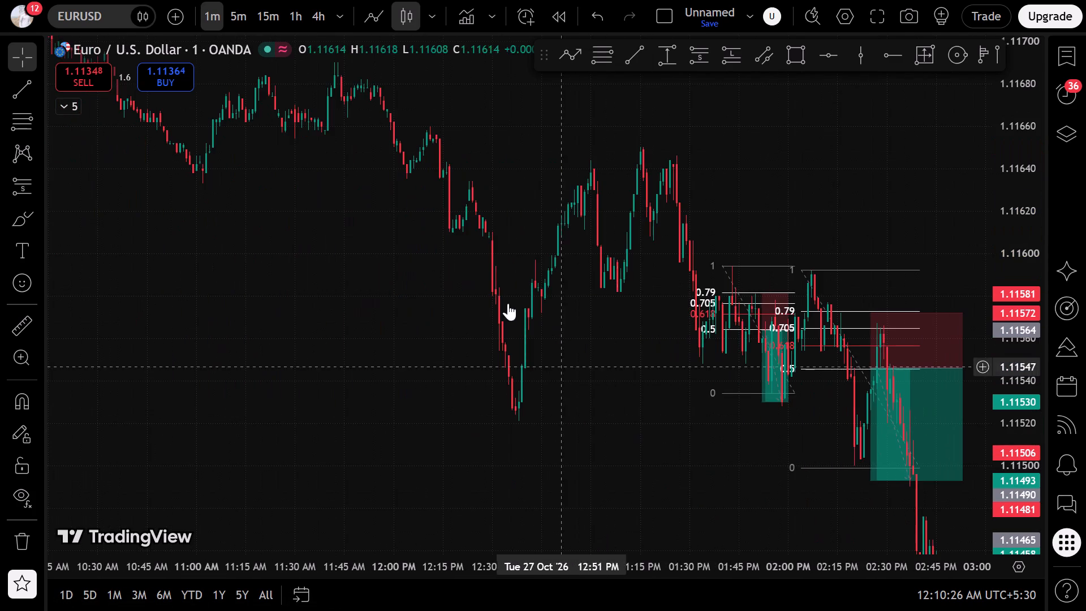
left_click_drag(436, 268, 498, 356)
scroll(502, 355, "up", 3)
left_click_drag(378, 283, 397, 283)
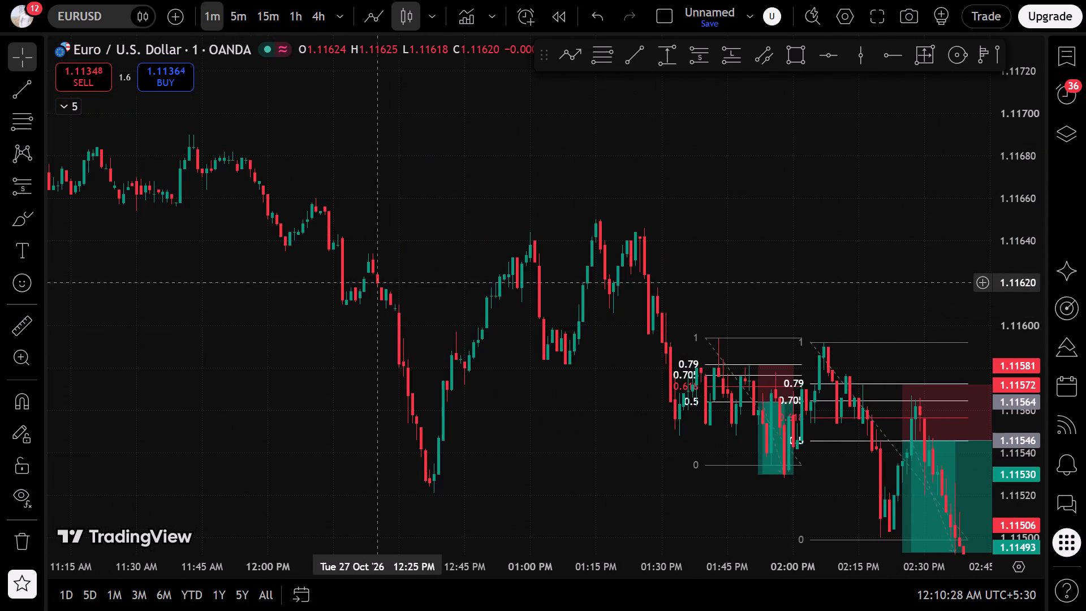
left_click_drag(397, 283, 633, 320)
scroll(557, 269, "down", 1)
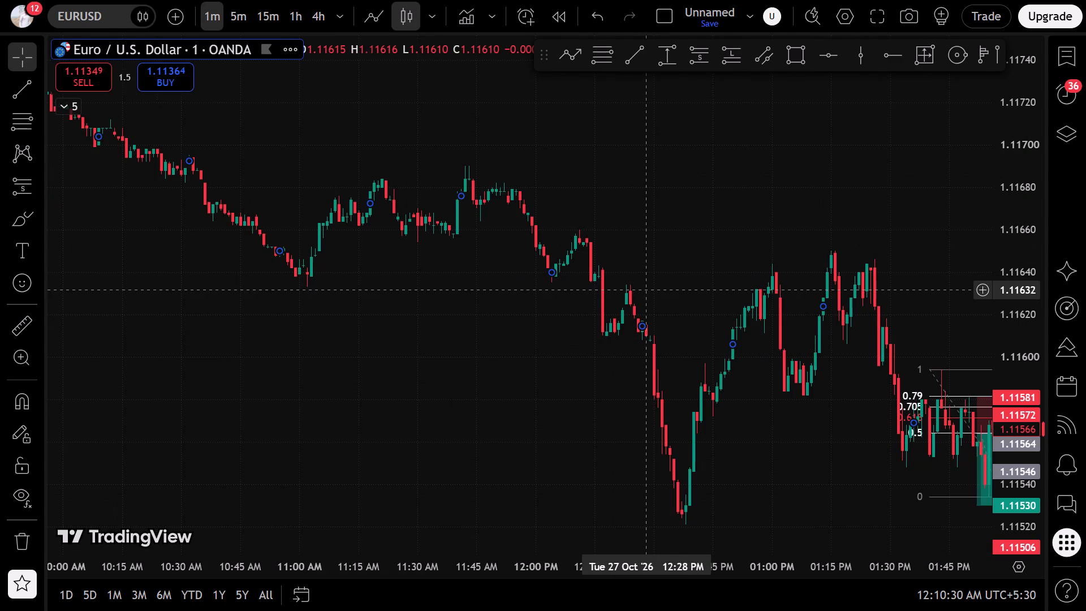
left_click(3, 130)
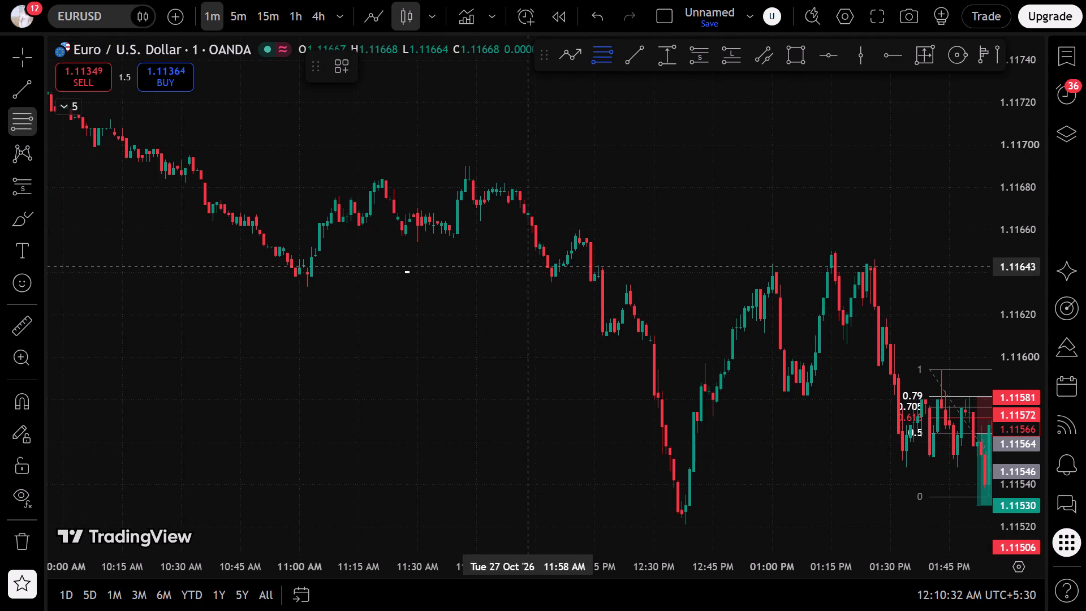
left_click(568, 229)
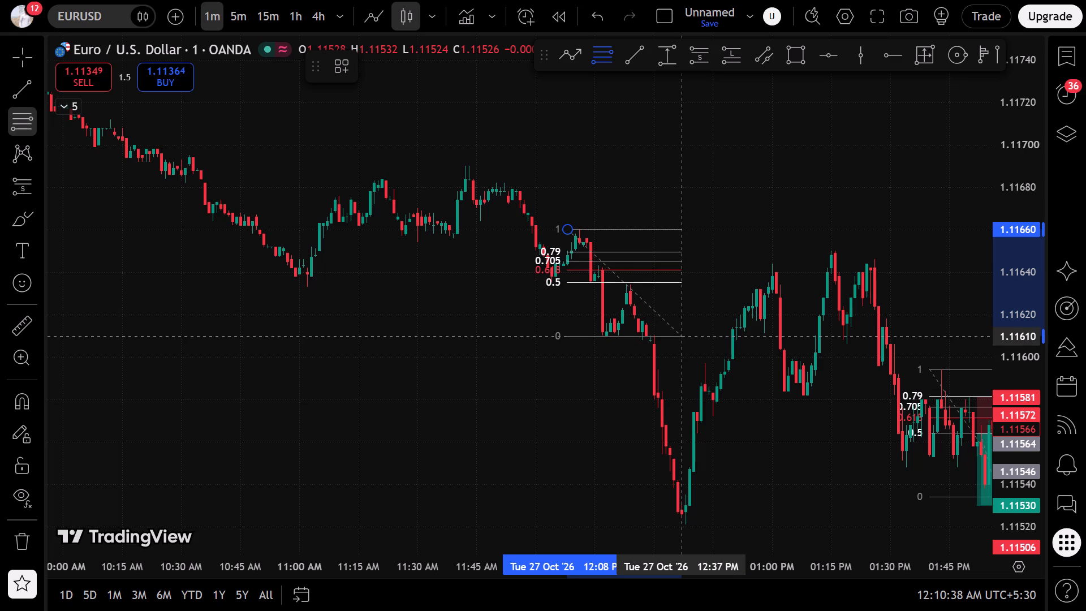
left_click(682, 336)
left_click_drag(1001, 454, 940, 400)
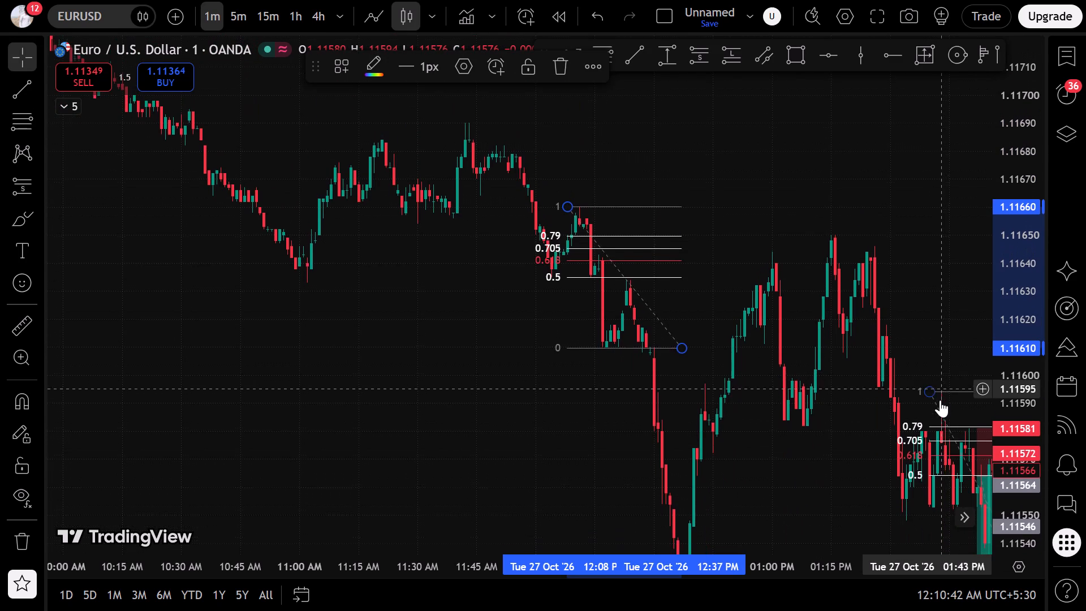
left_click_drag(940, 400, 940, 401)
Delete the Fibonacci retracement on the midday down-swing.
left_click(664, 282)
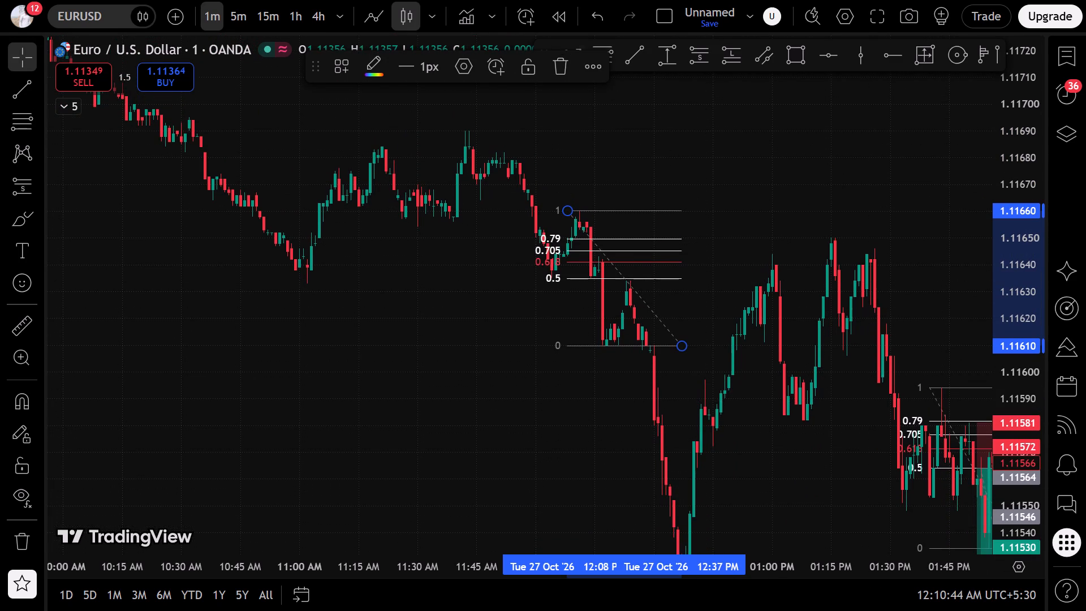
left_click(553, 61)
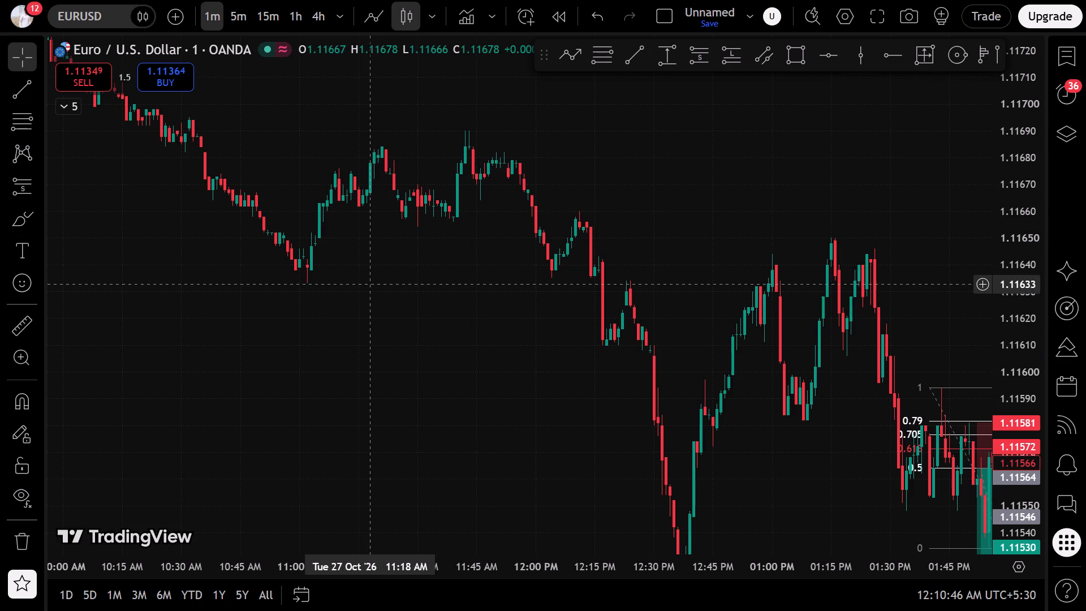
Draw a Fibonacci retracement on the morning up-swing, from about 1.11694 at 7:30 AM to about 1.11742 at 8:03 AM.
left_click_drag(370, 317, 753, 507)
scroll(669, 399, "down", 2)
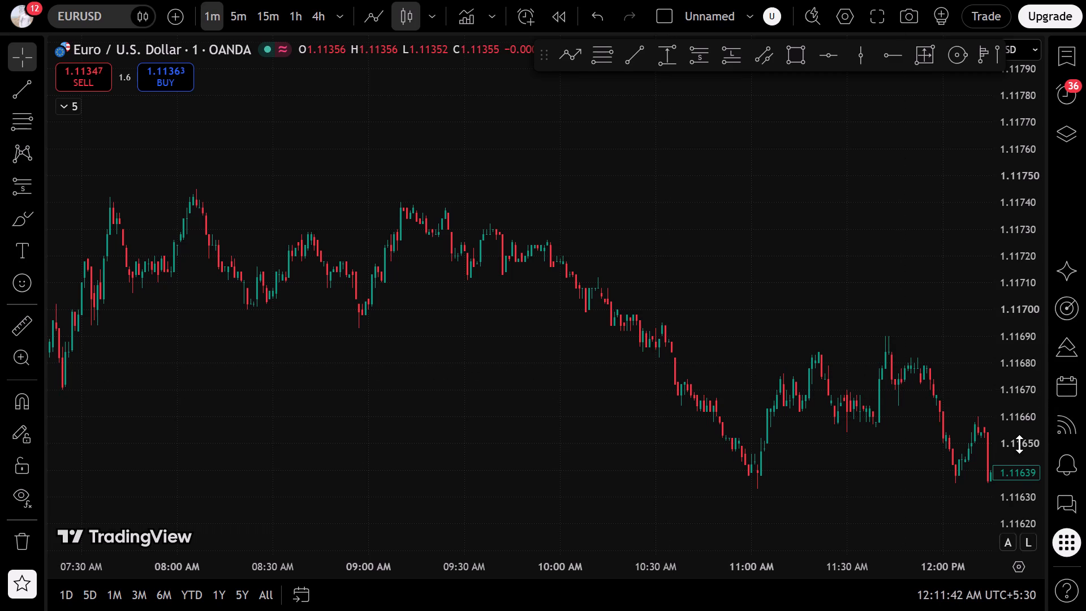
left_click_drag(1014, 448, 976, 249)
scroll(725, 293, "up", 4)
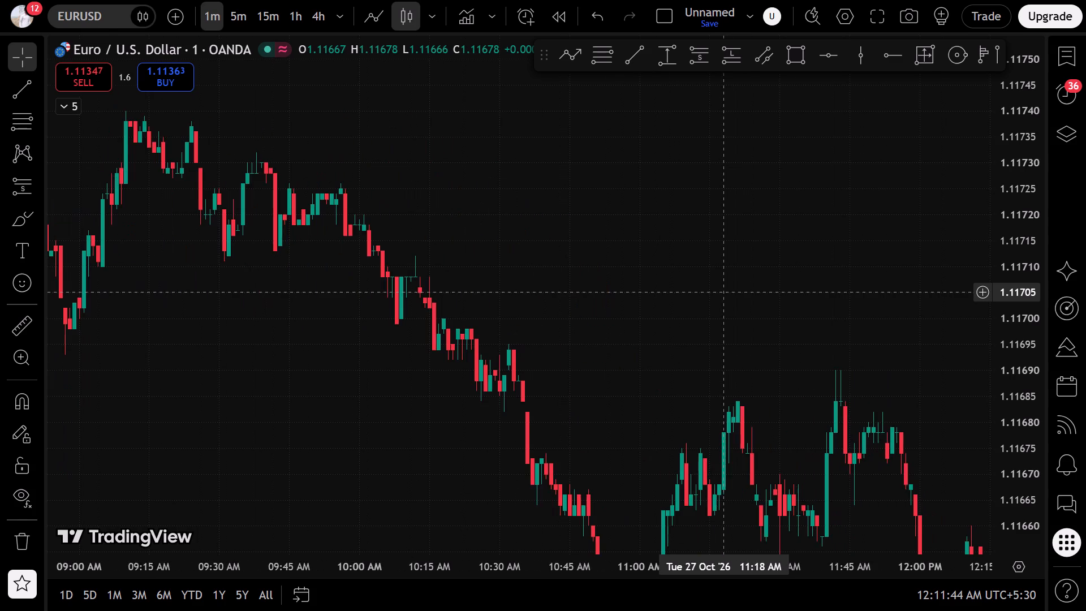
scroll(721, 292, "down", 1)
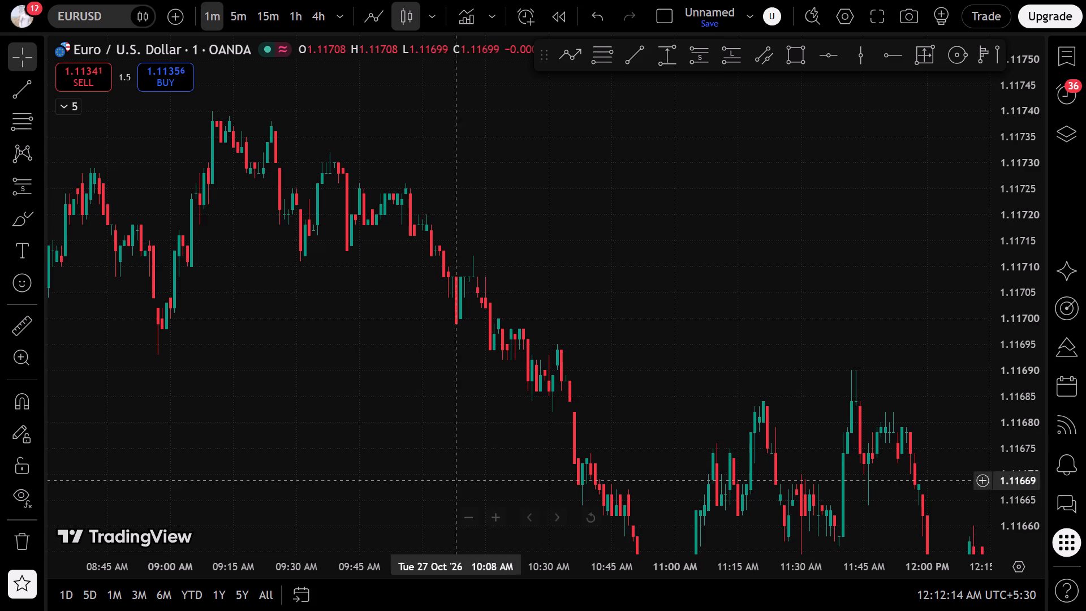
left_click_drag(312, 429, 673, 440)
scroll(673, 440, "down", 2)
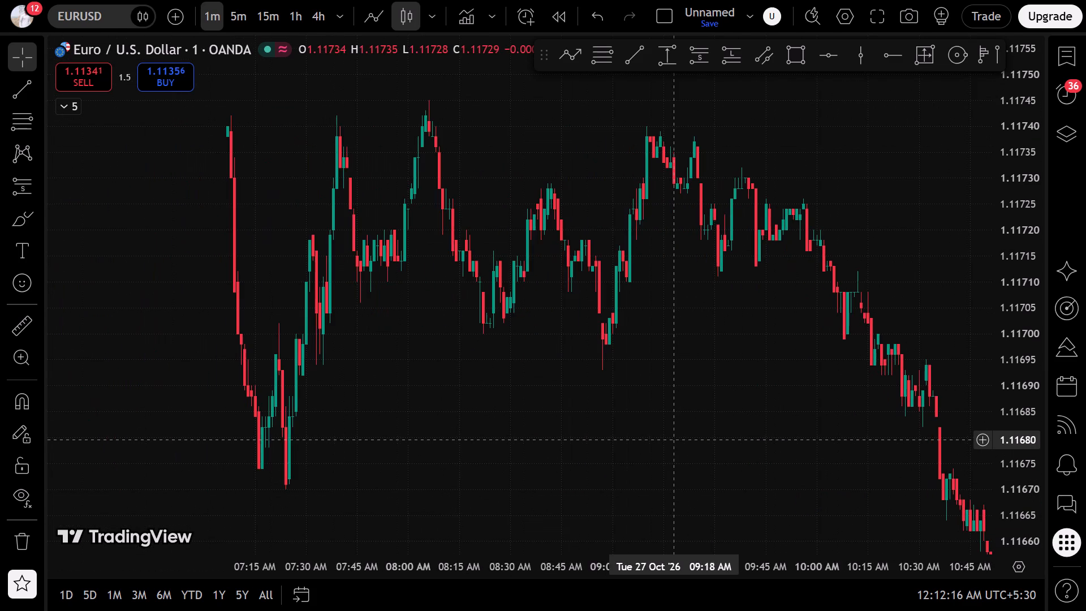
left_click_drag(527, 364, 839, 397)
scroll(834, 403, "up", 5)
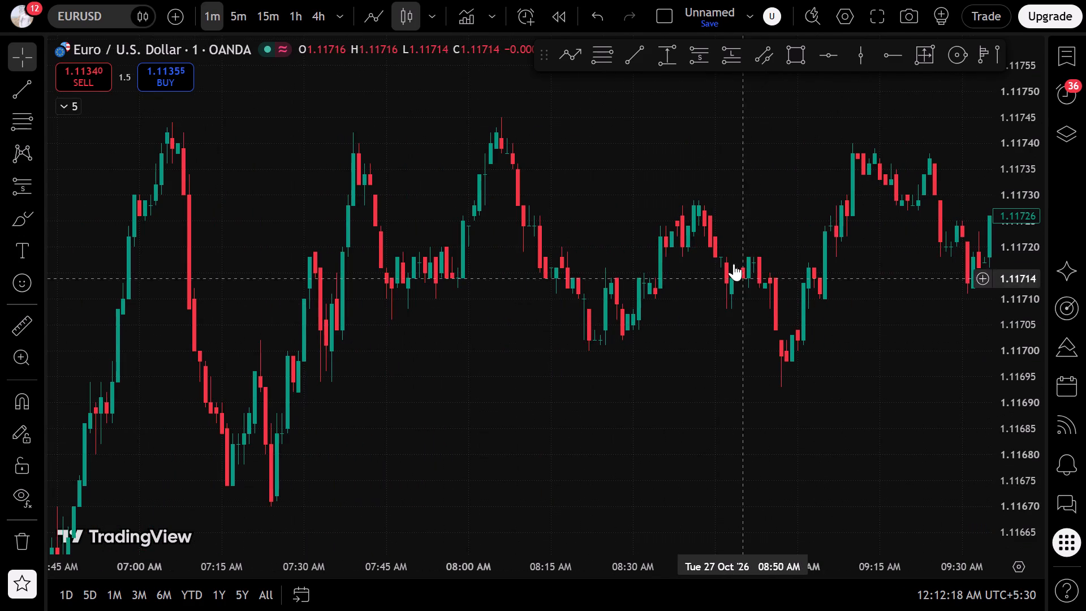
left_click(0, 116)
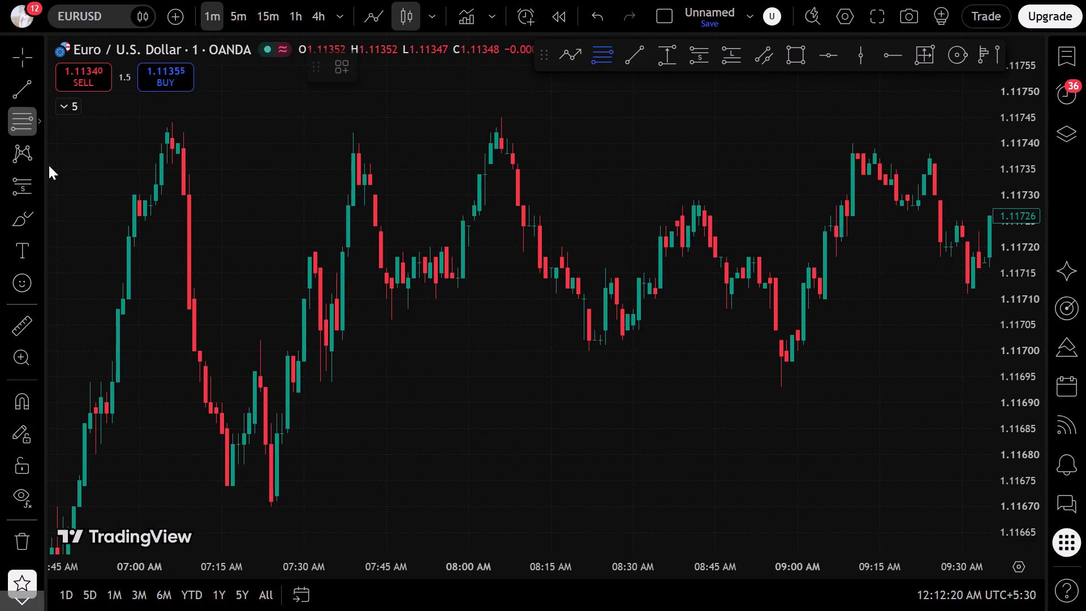
left_click(302, 384)
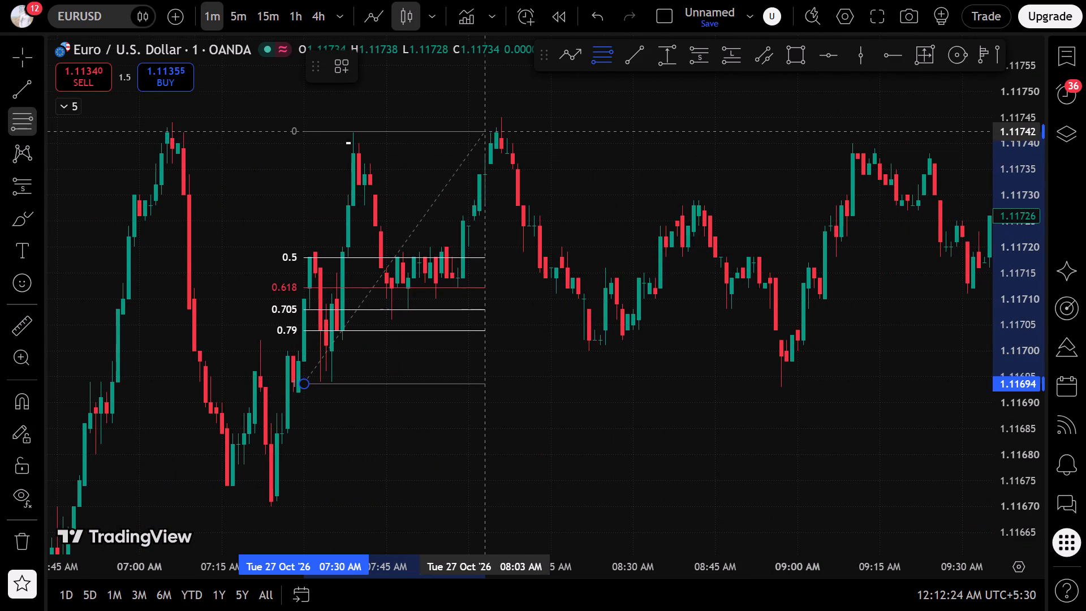
left_click(485, 132)
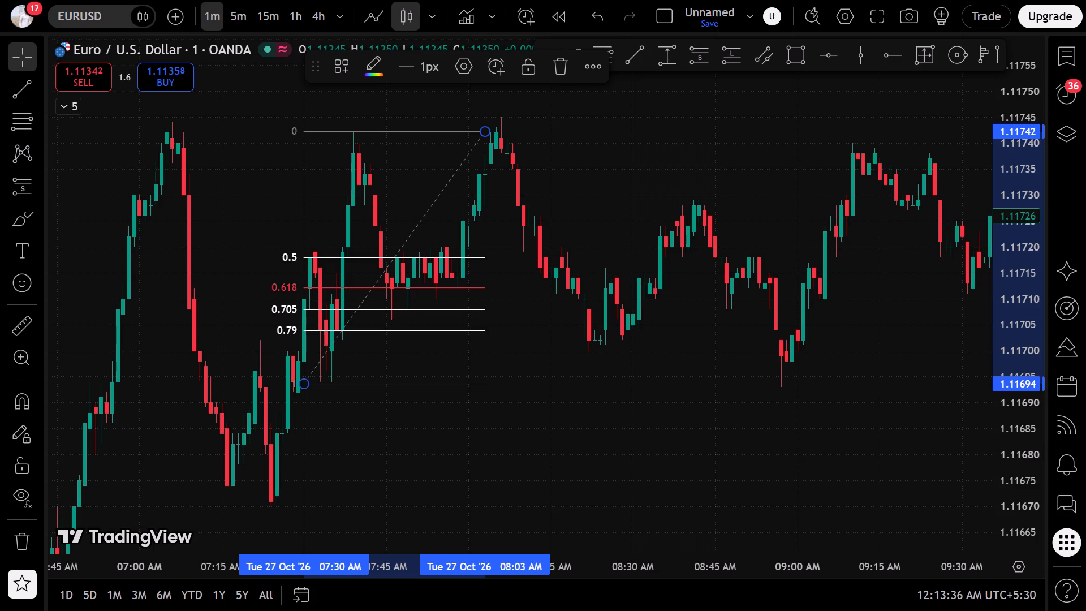
Draw a Fibonacci retracement on the earlier up-swing, from about 1.11728 at 5:22 AM to about 1.11759 at 5:40 AM.
left_click_drag(393, 432, 975, 168)
left_click_drag(594, 231, 742, 610)
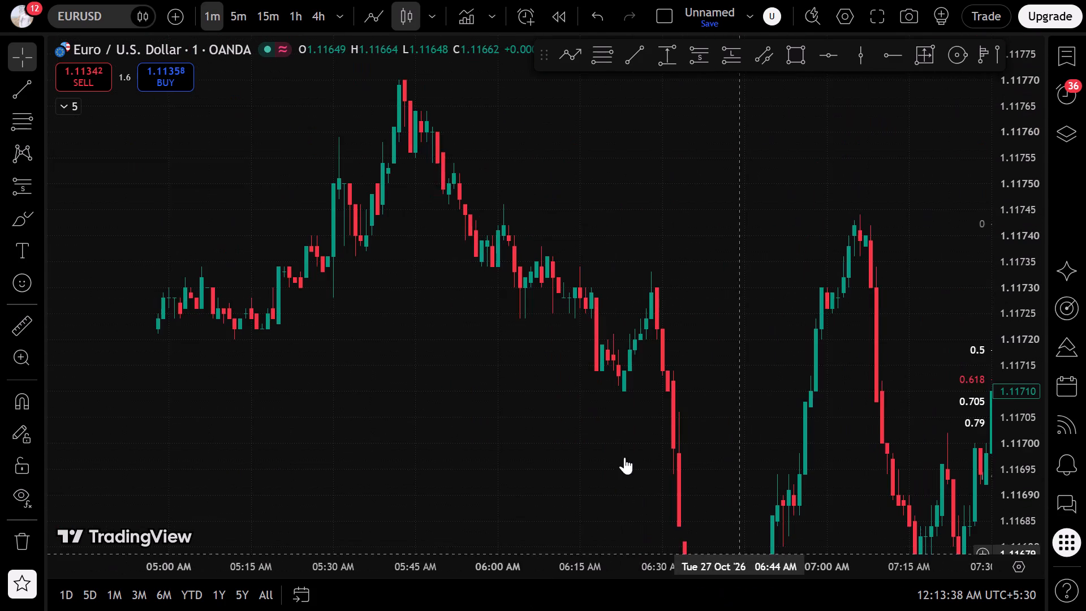
left_click_drag(386, 259, 503, 278)
scroll(502, 297, "down", 1)
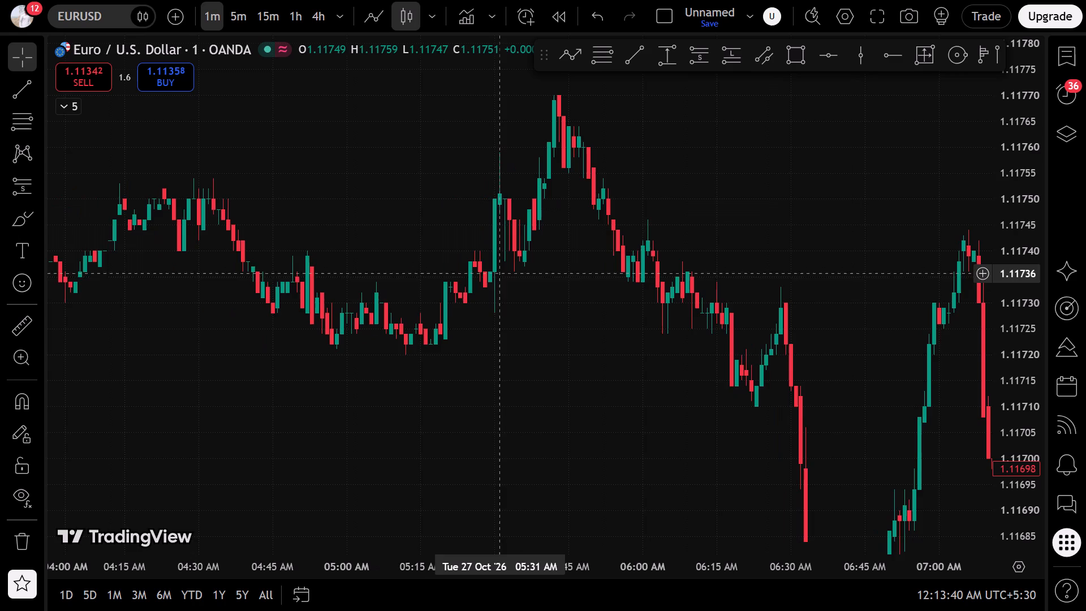
scroll(494, 274, "down", 2)
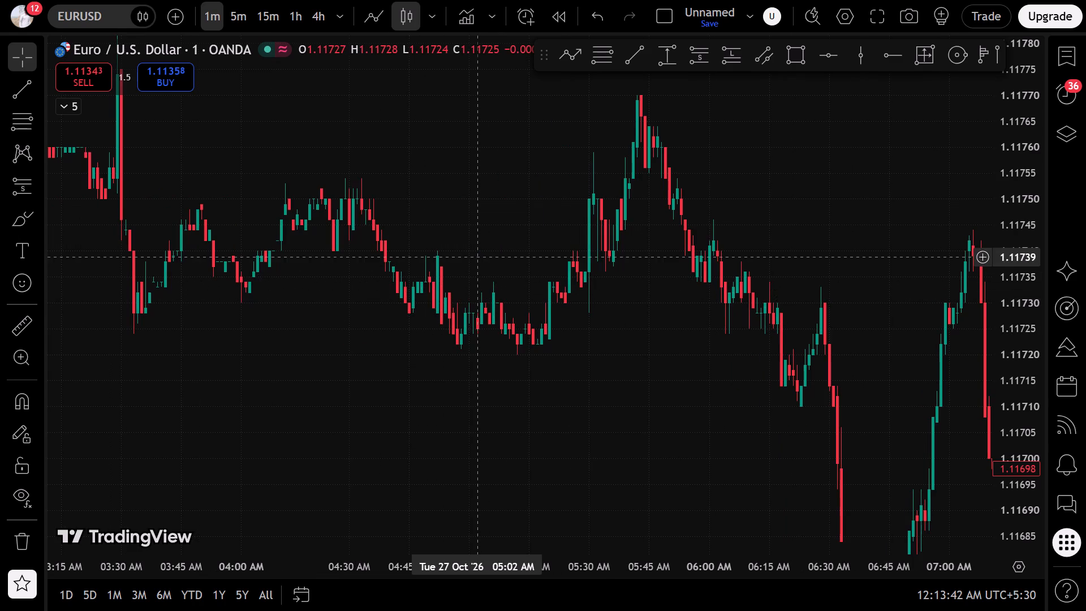
scroll(467, 309, "up", 3)
left_click(2, 118)
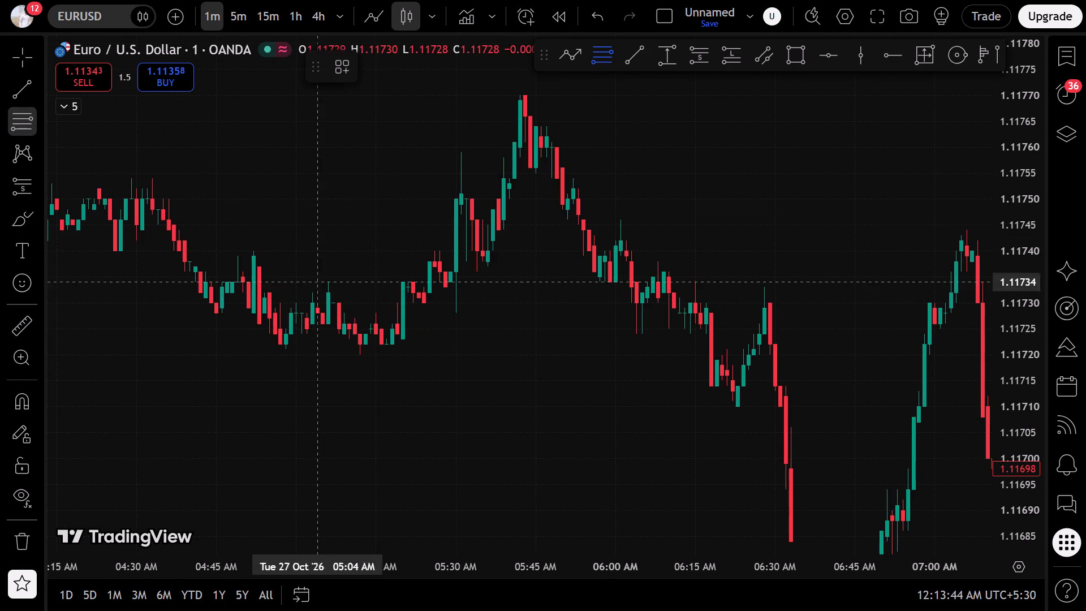
left_click(414, 313)
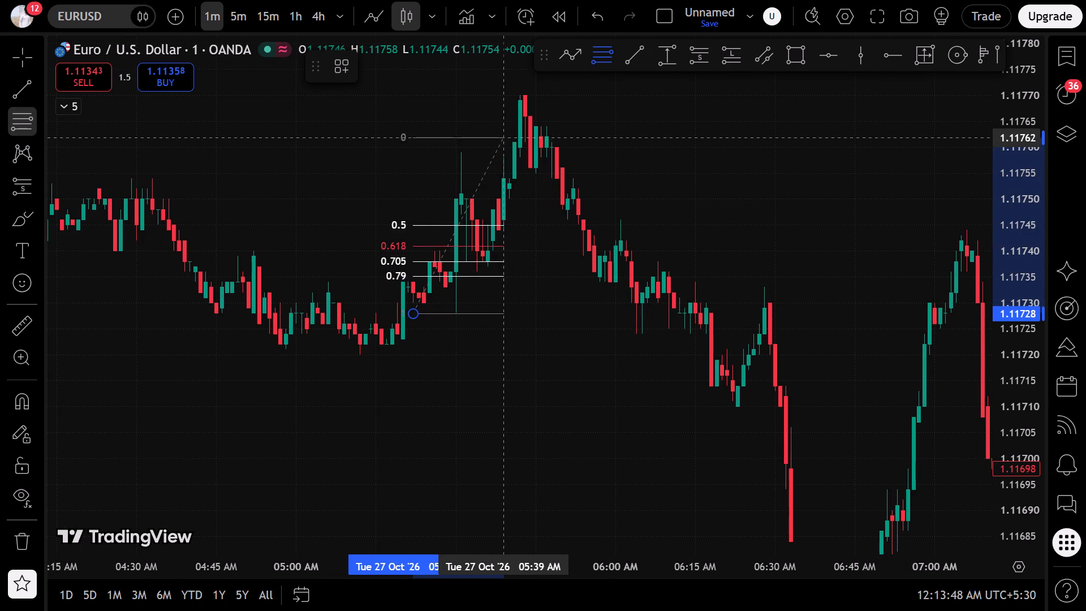
left_click(507, 151)
left_click(606, 211)
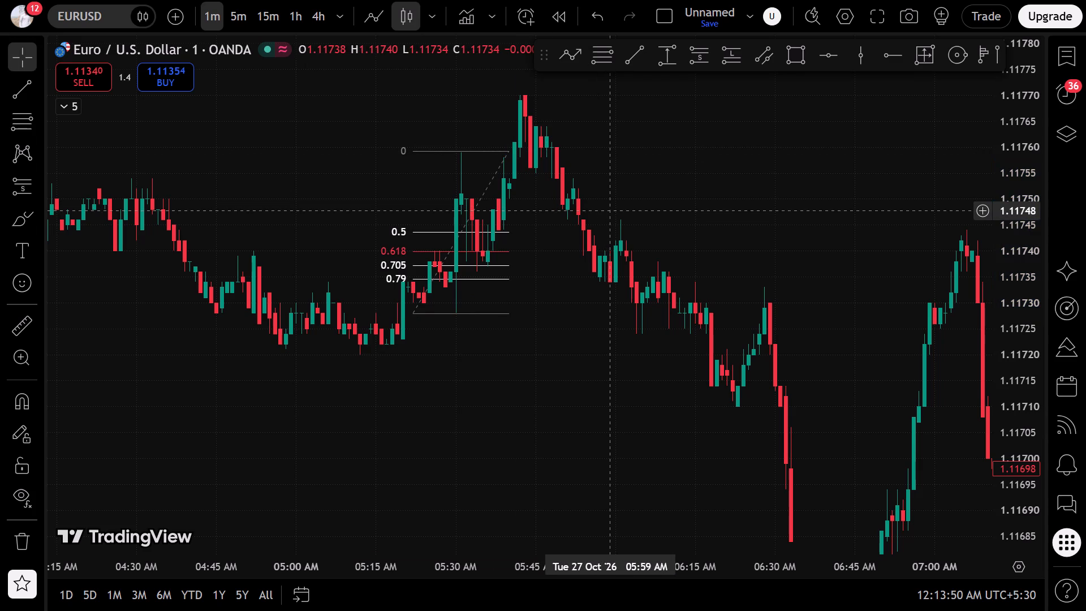
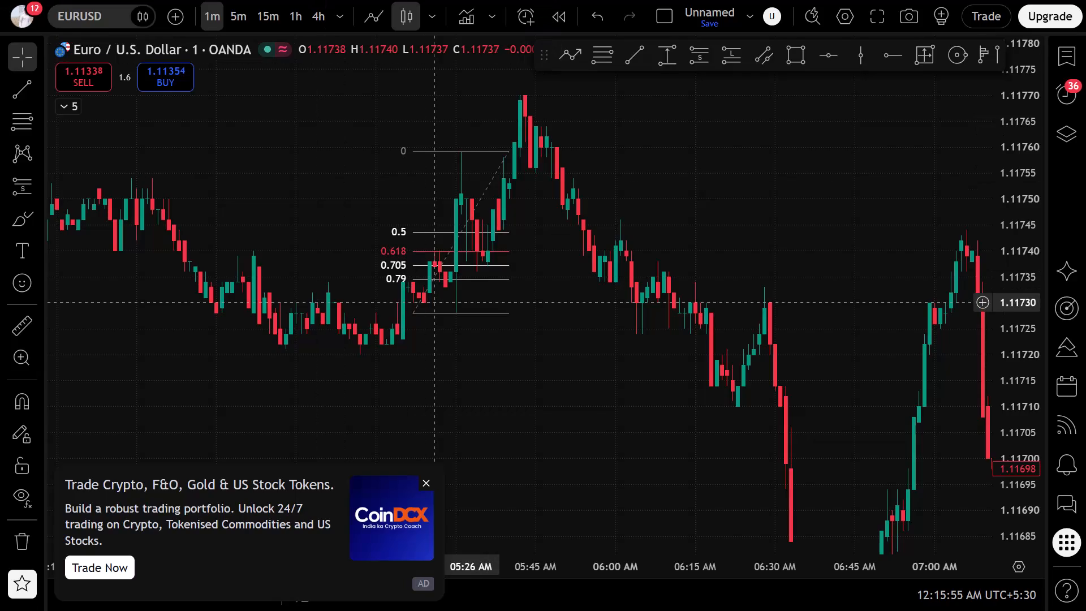
Switch the chart from EURUSD to XAUUSD in the watchlist and dismiss the advertisement.
scroll(481, 375, "down", 4)
left_click_drag(425, 242, 454, 268)
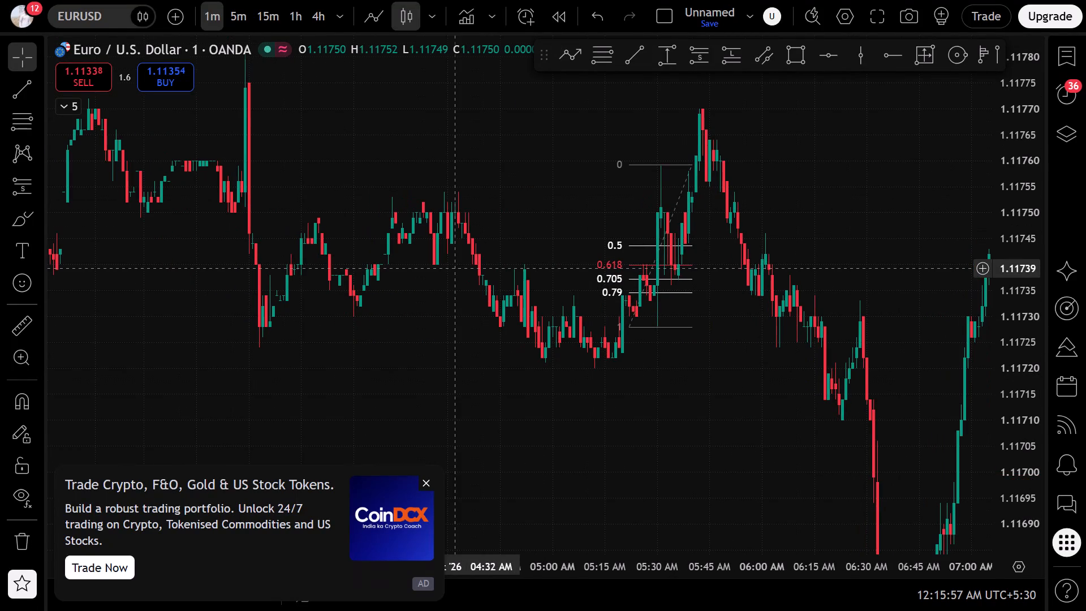
key("Up")
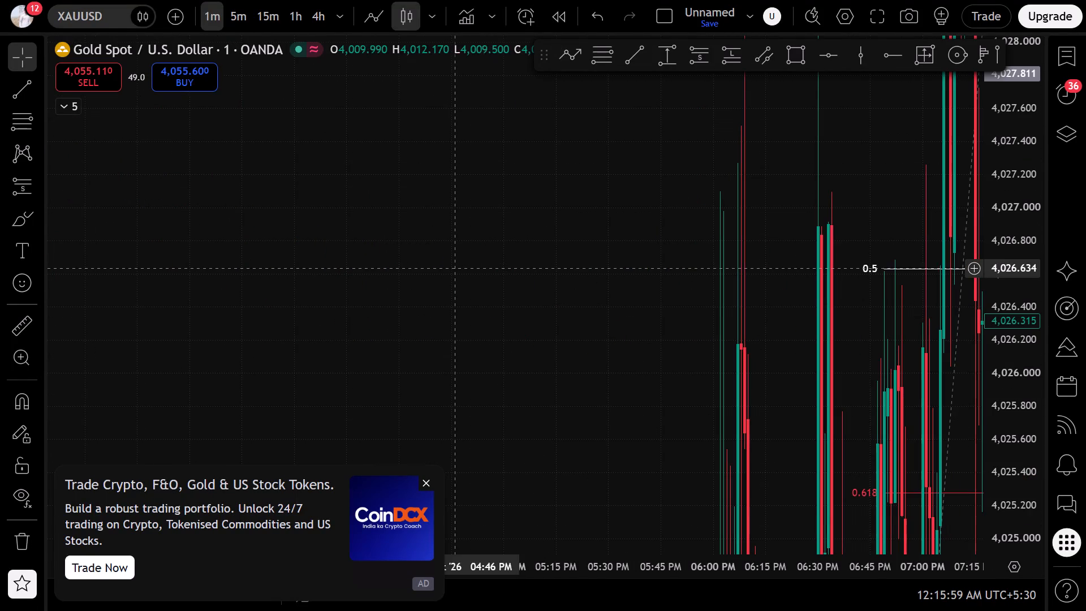
left_click(424, 484)
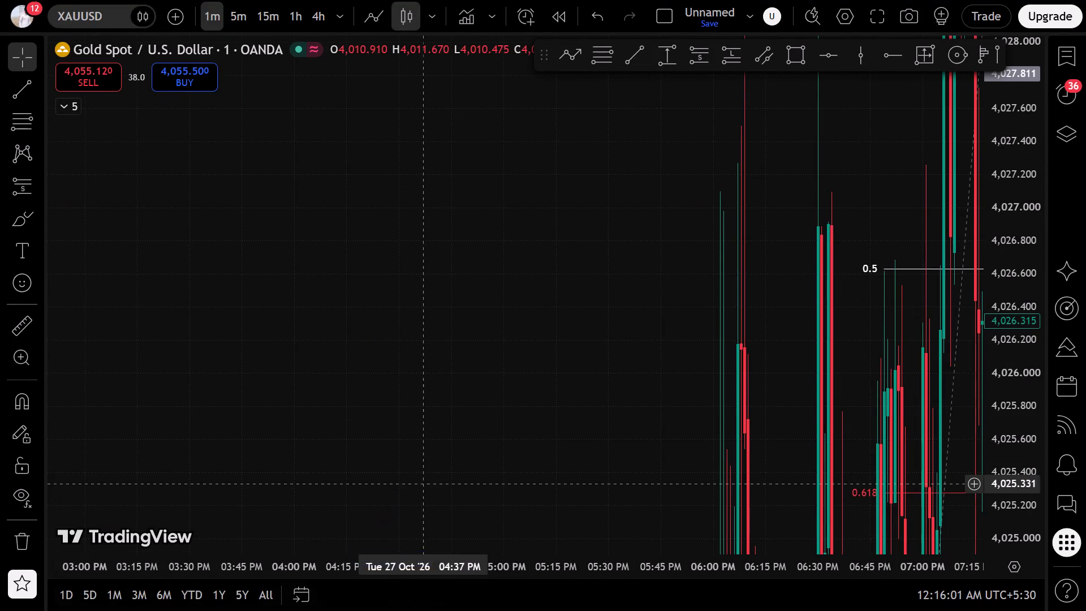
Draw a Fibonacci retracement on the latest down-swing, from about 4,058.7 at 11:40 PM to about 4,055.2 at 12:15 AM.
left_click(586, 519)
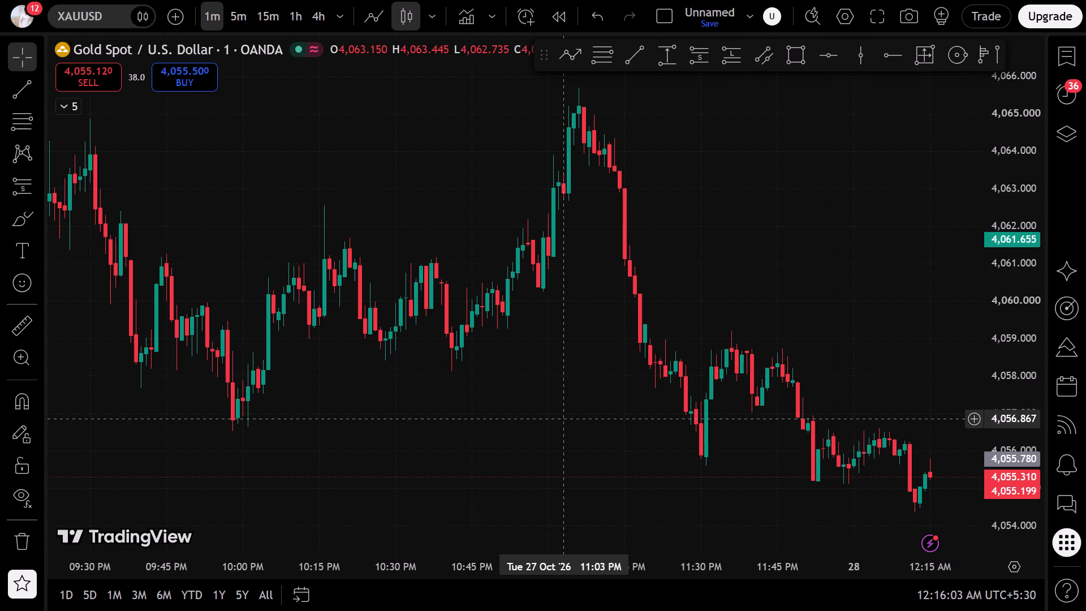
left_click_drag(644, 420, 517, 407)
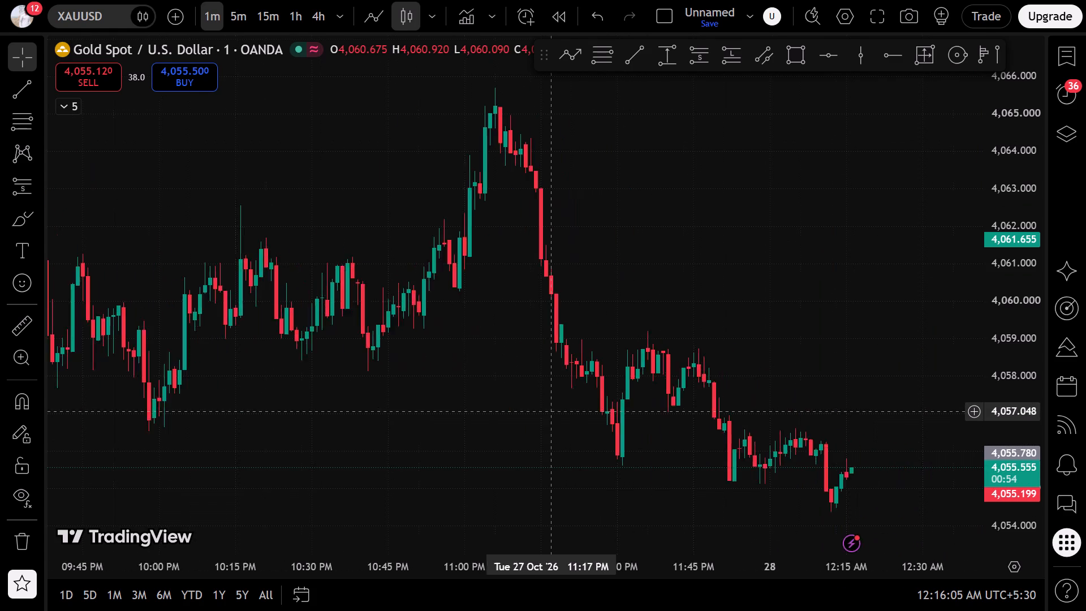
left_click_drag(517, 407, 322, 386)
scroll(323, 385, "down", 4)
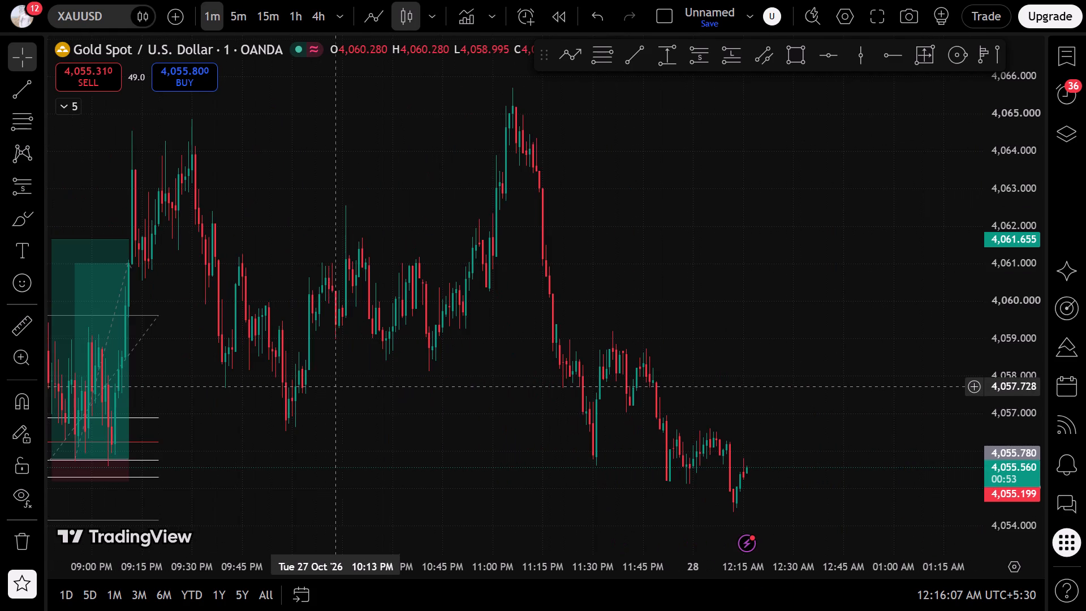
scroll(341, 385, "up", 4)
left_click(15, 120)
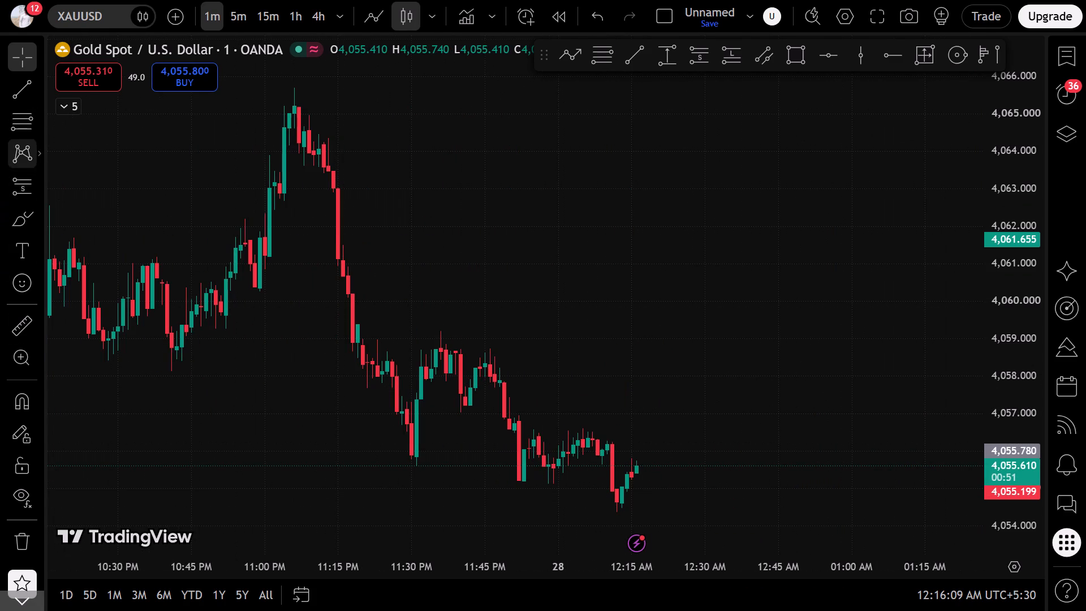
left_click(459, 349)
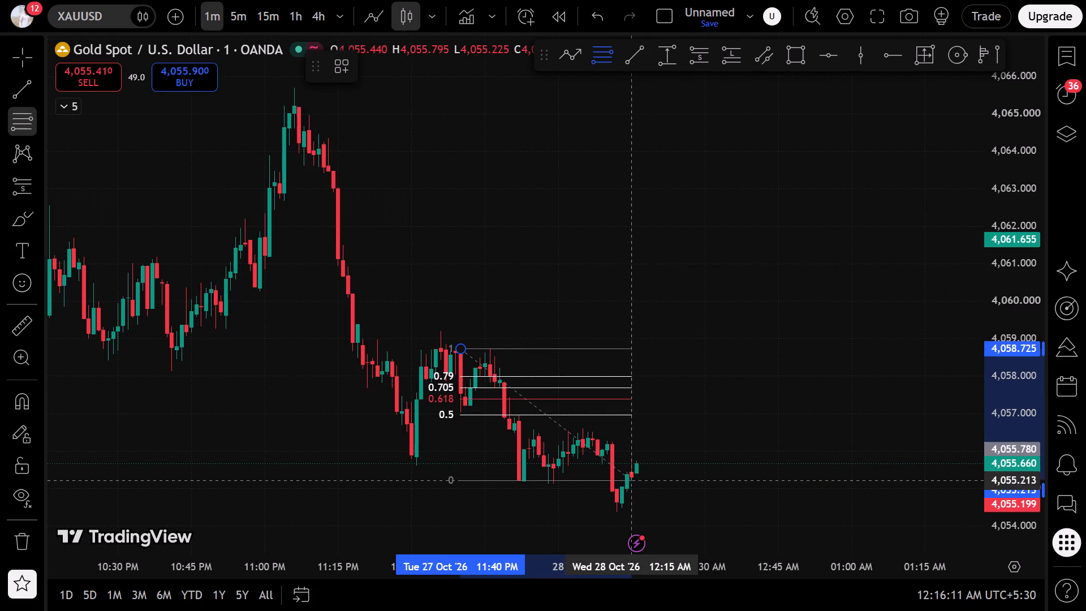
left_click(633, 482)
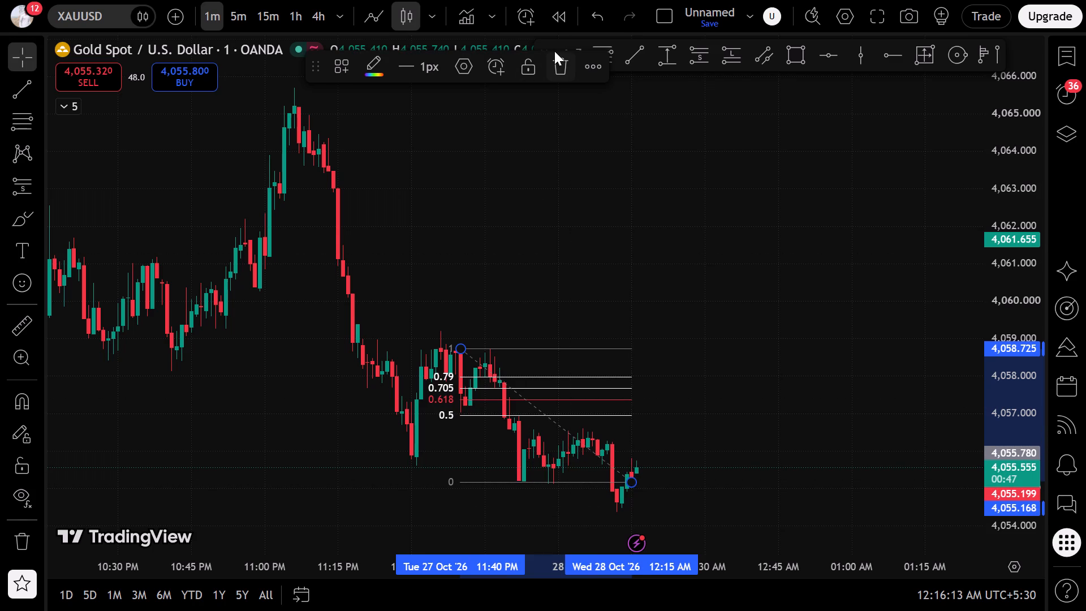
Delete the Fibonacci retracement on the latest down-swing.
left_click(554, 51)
Examine the earlier XAUUSD price action from about 4:00 PM to 11:15 PM, including its existing Fibonacci retracements and long positions.
left_click_drag(298, 302, 921, 289)
scroll(795, 293, "up", 7)
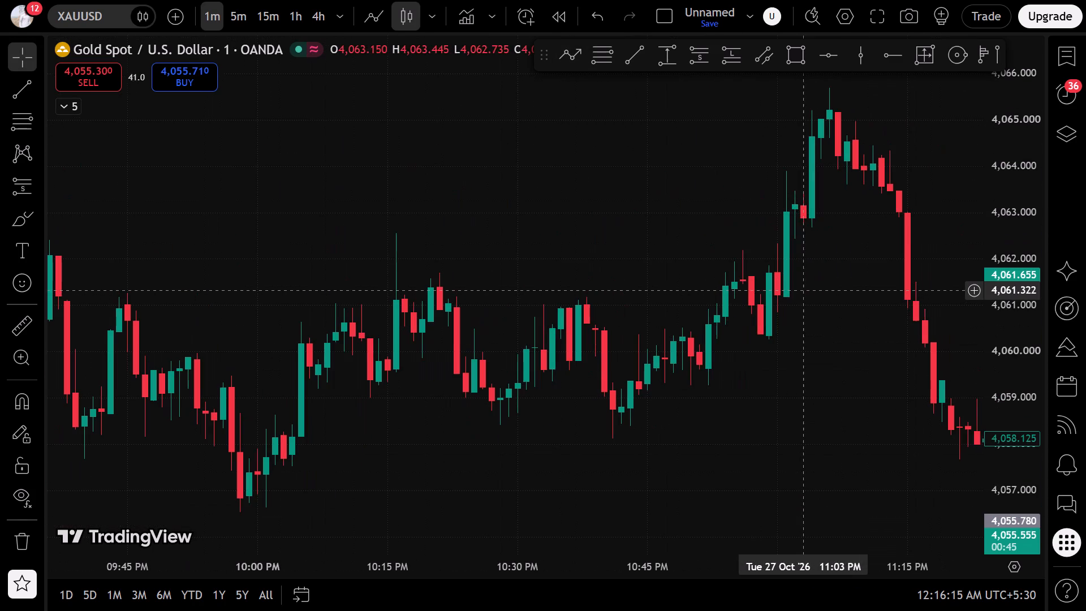
scroll(562, 370, "down", 6)
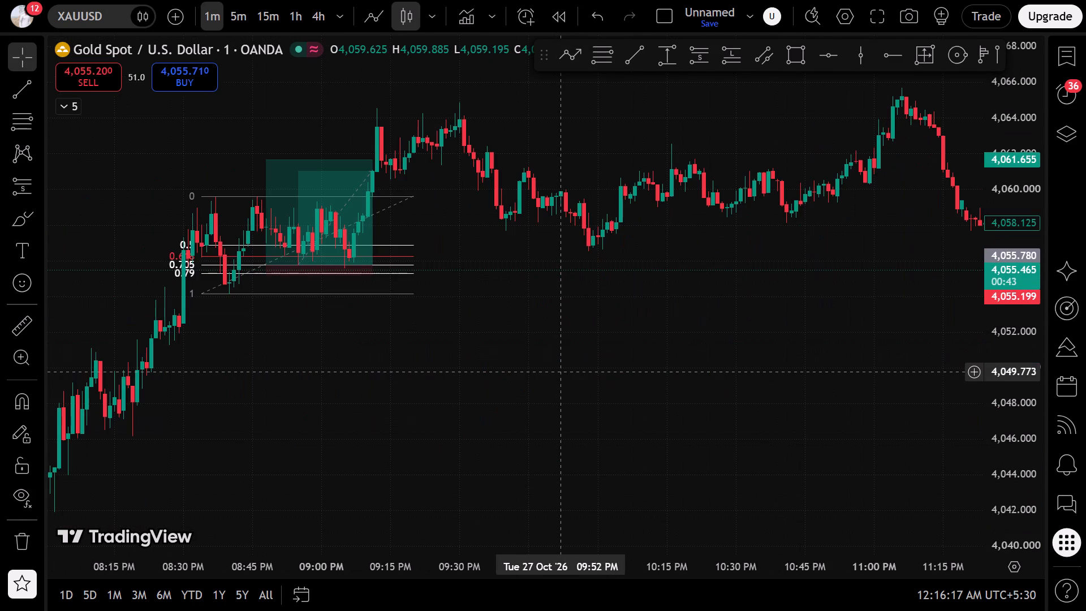
scroll(563, 372, "up", 5)
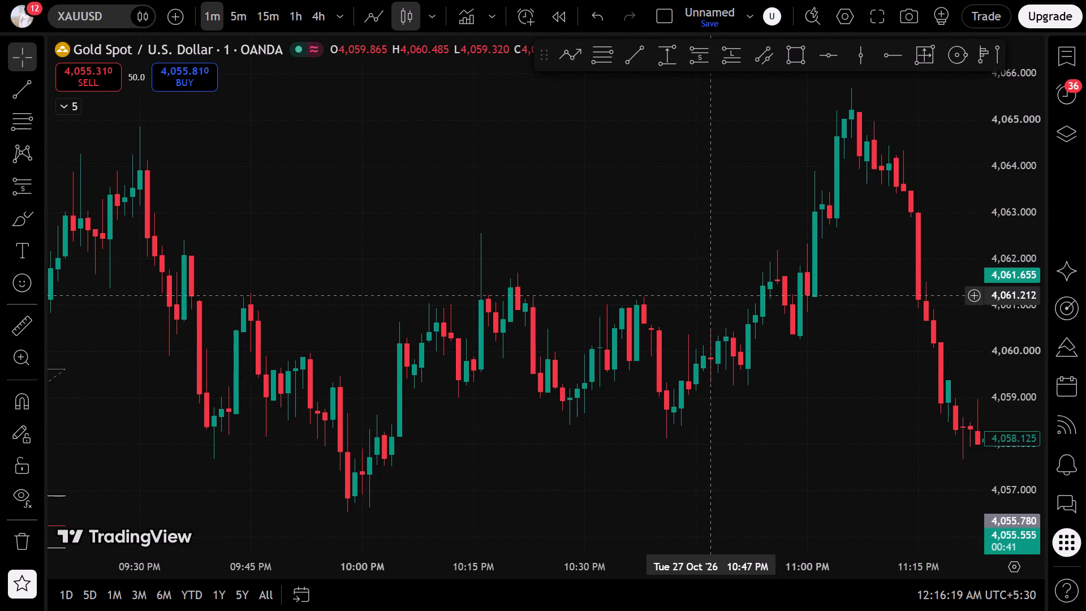
scroll(737, 250, "down", 4)
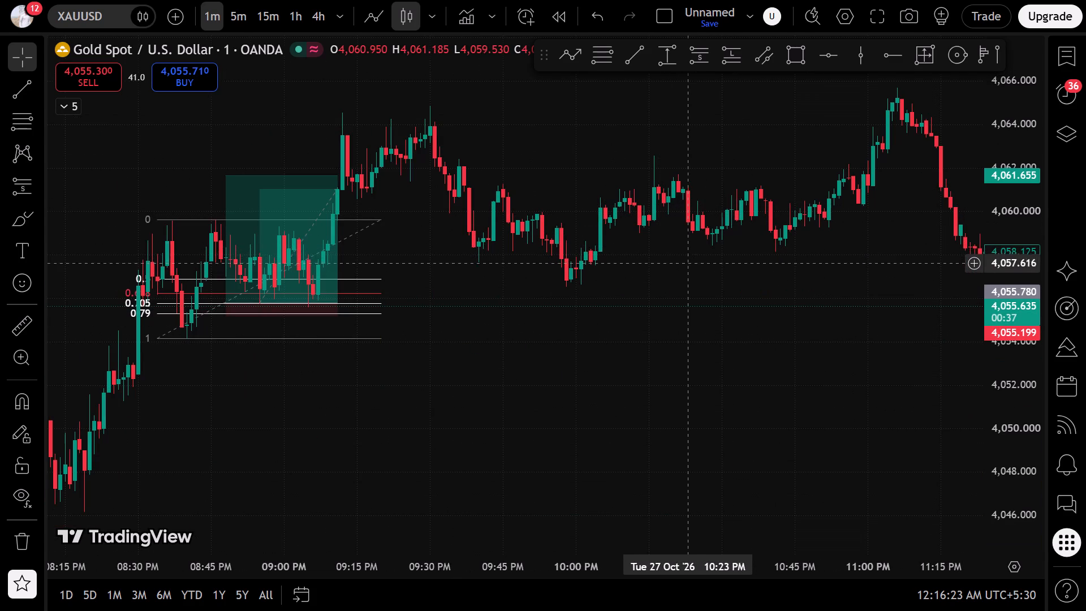
scroll(650, 297, "down", 4)
left_click_drag(539, 378, 557, 377)
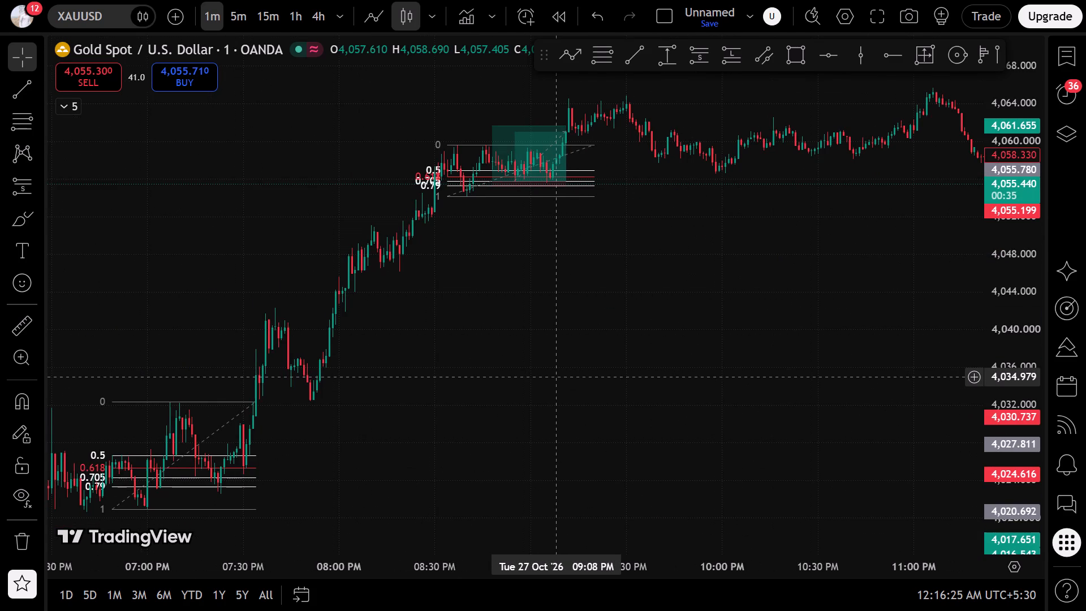
left_click_drag(557, 377, 792, 317)
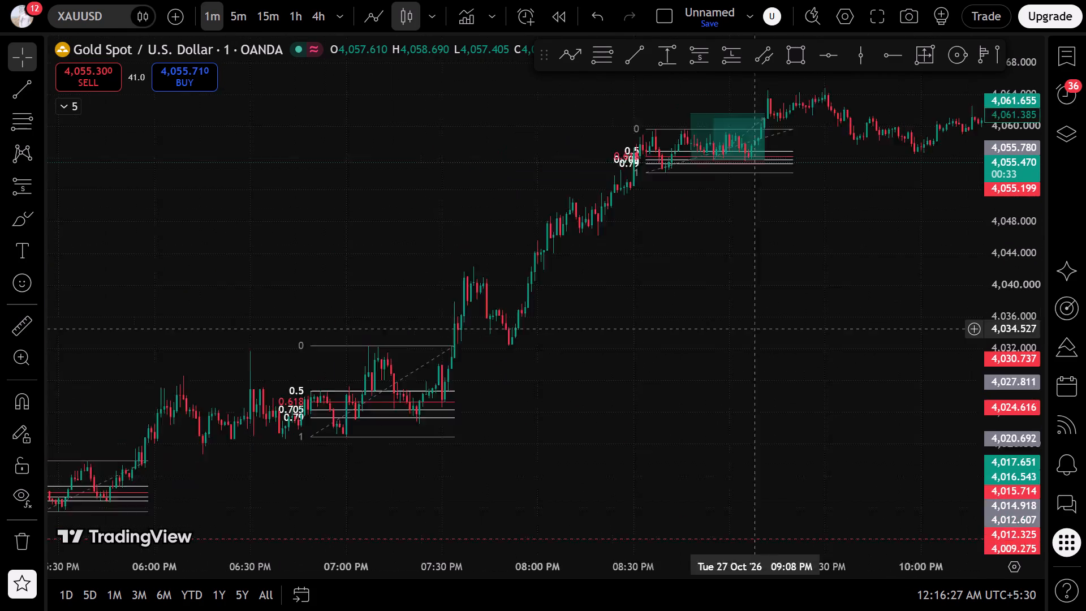
left_click_drag(792, 317, 846, 307)
scroll(402, 452, "down", 2)
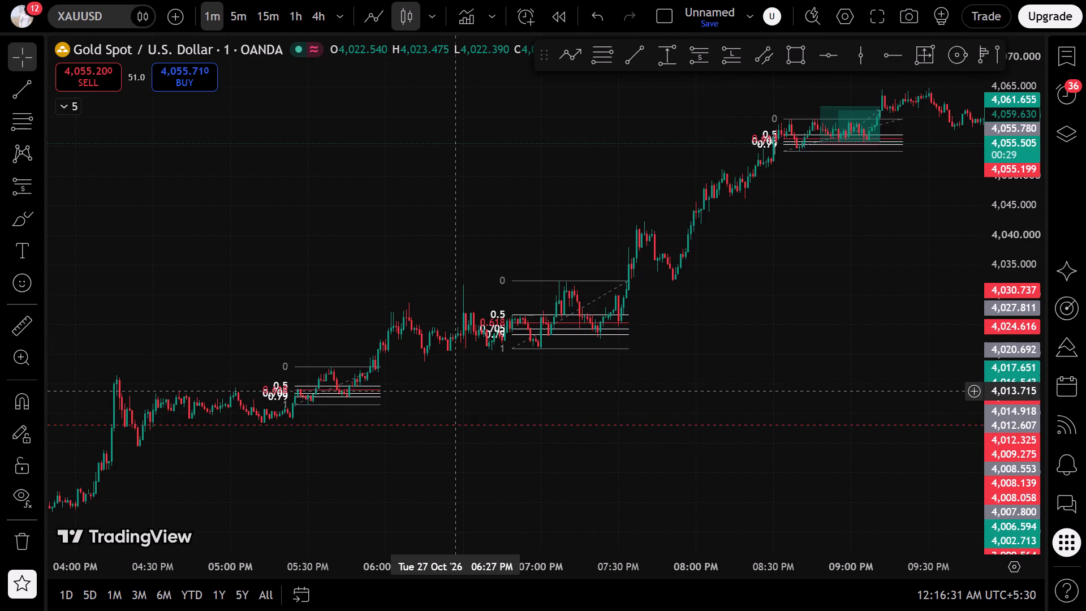
scroll(454, 391, "up", 2)
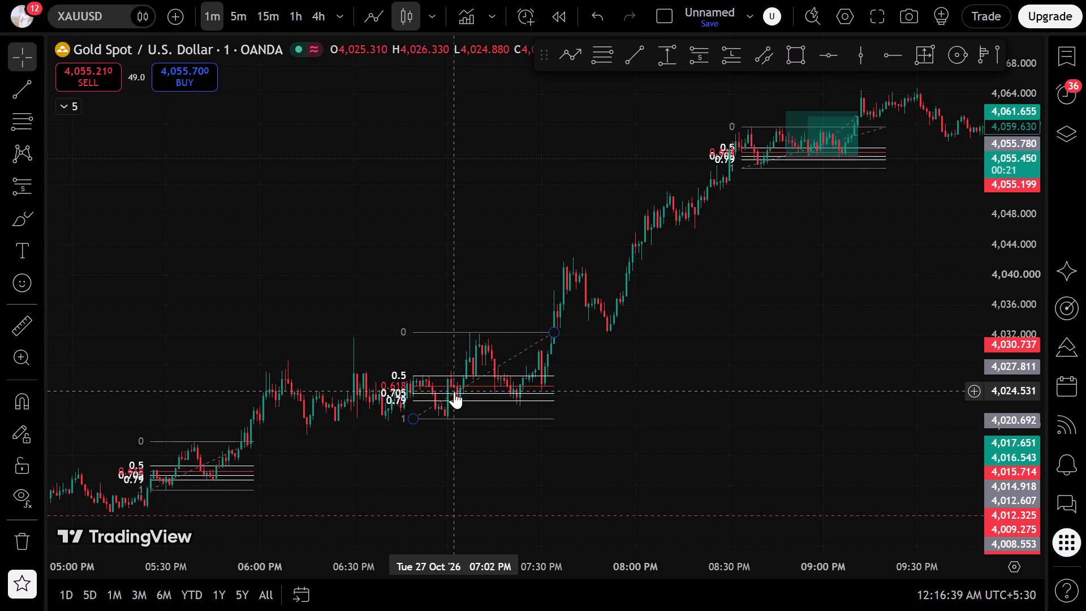
scroll(454, 391, "up", 1)
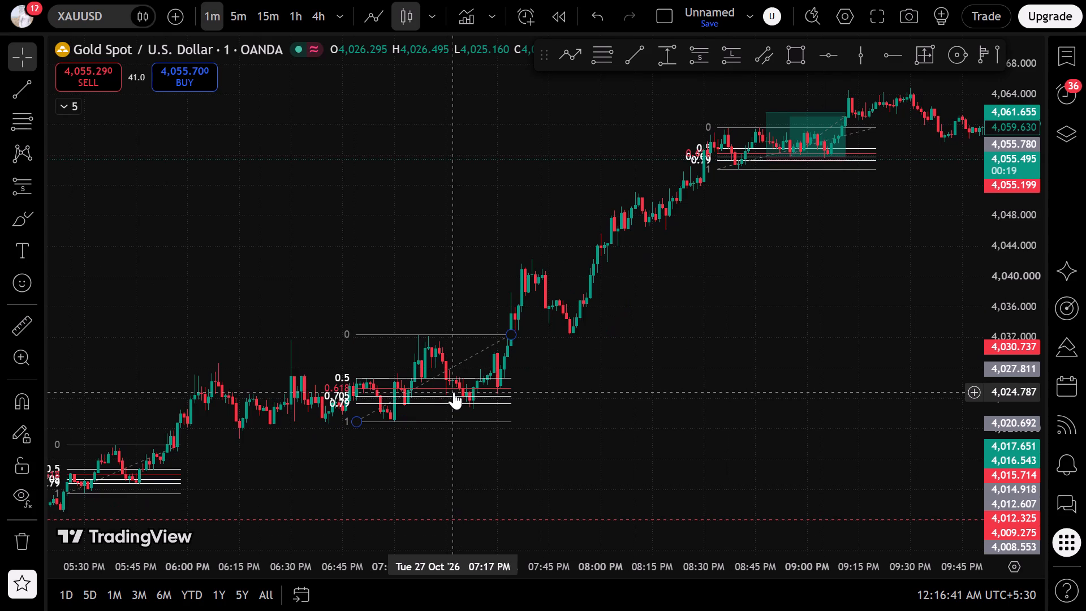
scroll(454, 392, "up", 3)
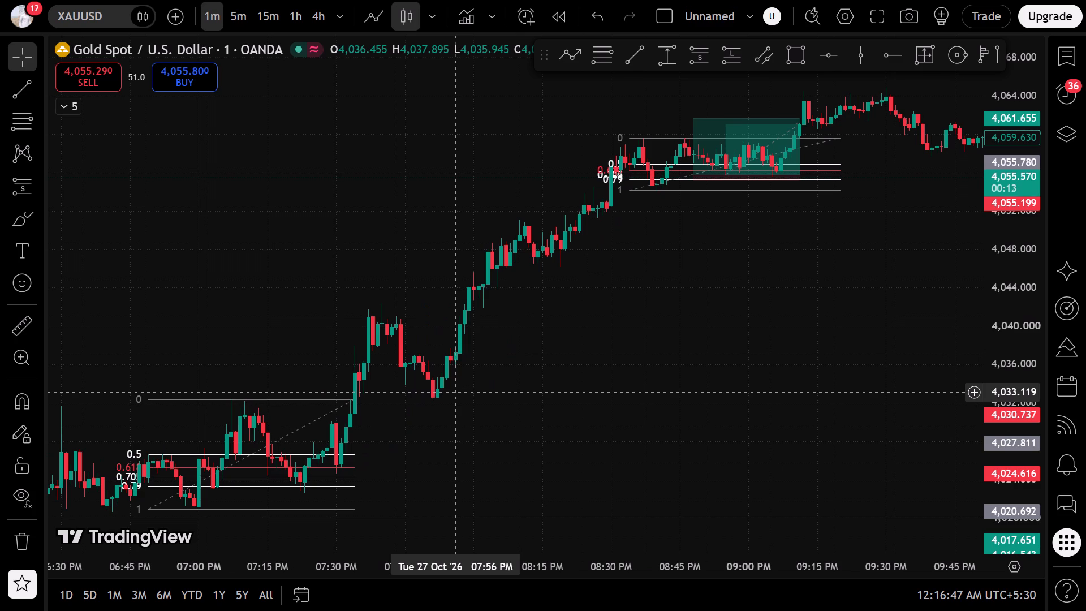
left_click_drag(455, 419, 535, 419)
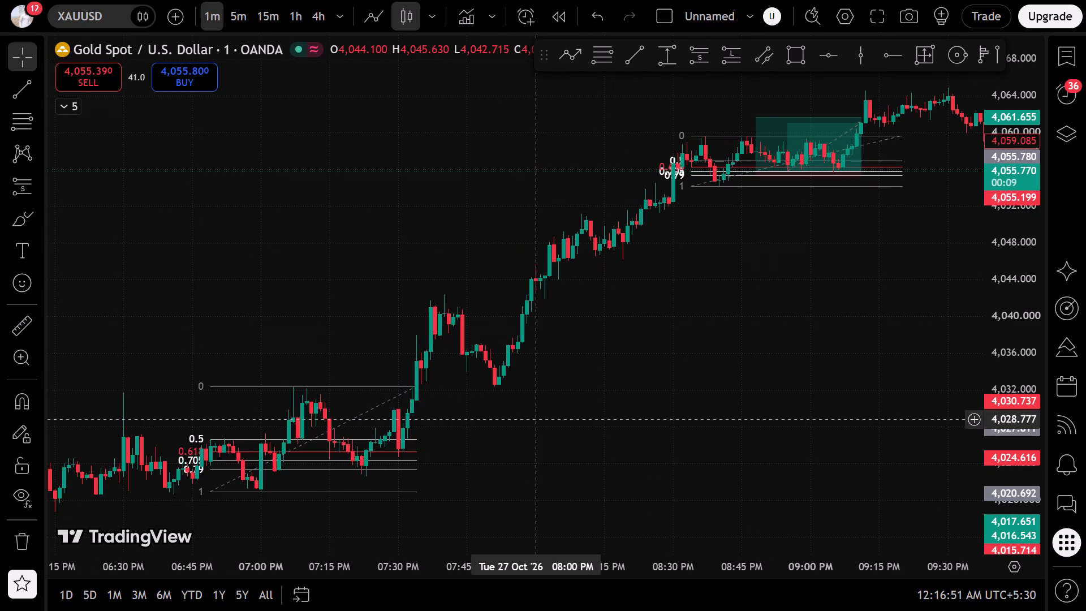
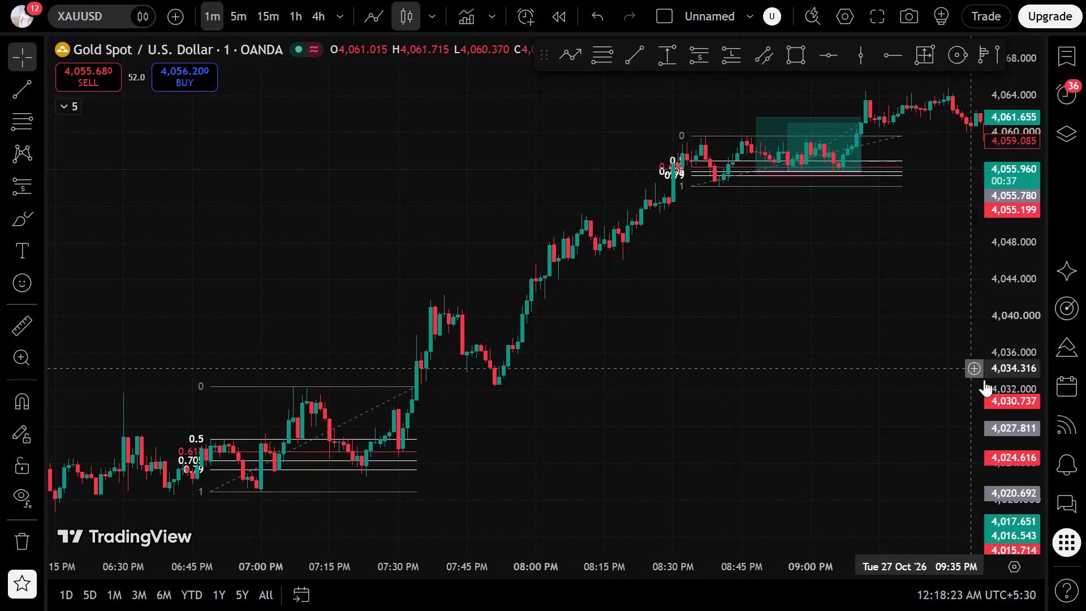
Examine the XAUUSD uptrend from about 4:30 PM to 9:15 PM with its existing Fibonacci retracements and long positions.
left_click_drag(632, 407, 738, 348)
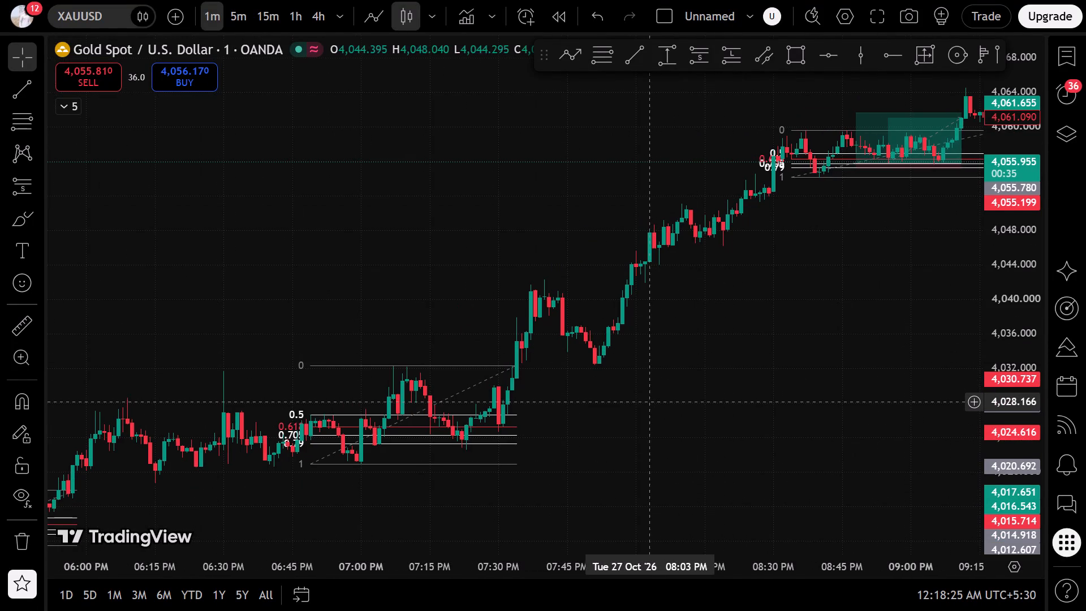
scroll(652, 402, "down", 1)
scroll(680, 347, "up", 1)
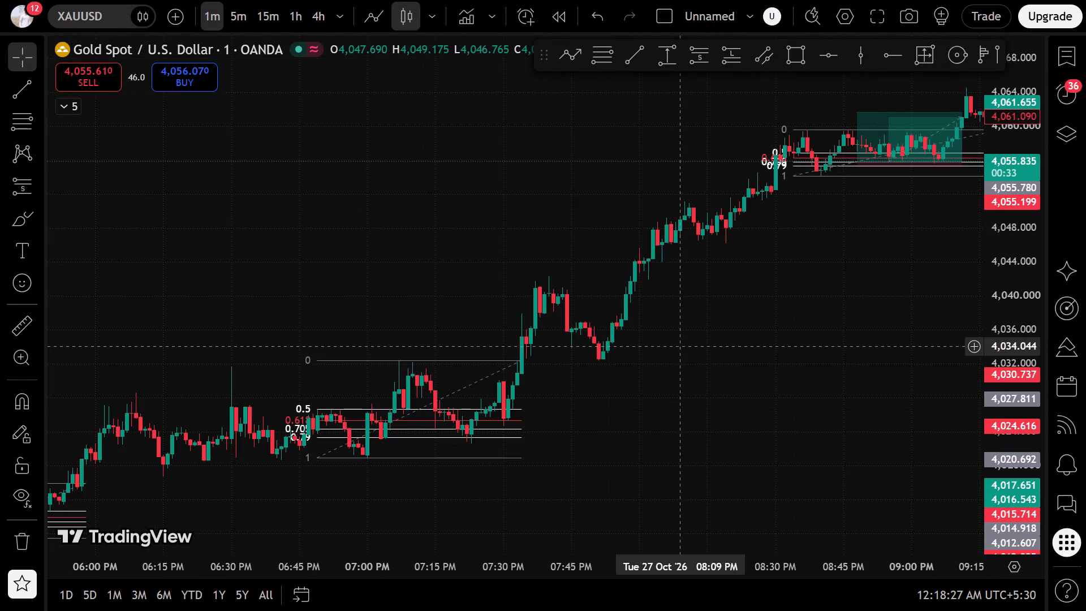
scroll(62, 360, "down", 2)
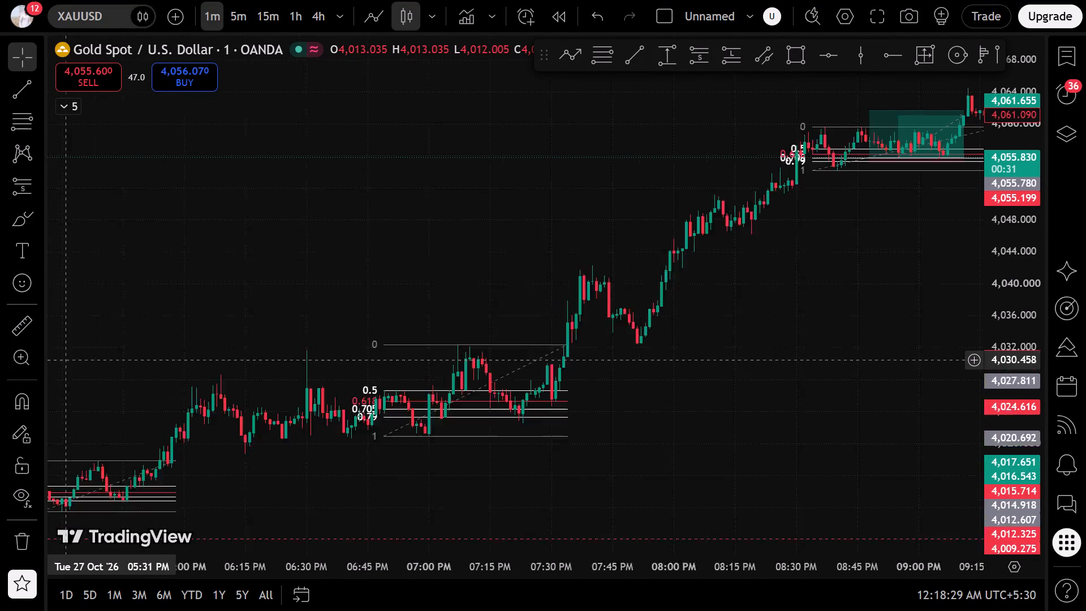
scroll(72, 359, "down", 2)
Exit the browser's full-screen view of the XAUUSD chart.
left_click(554, 55)
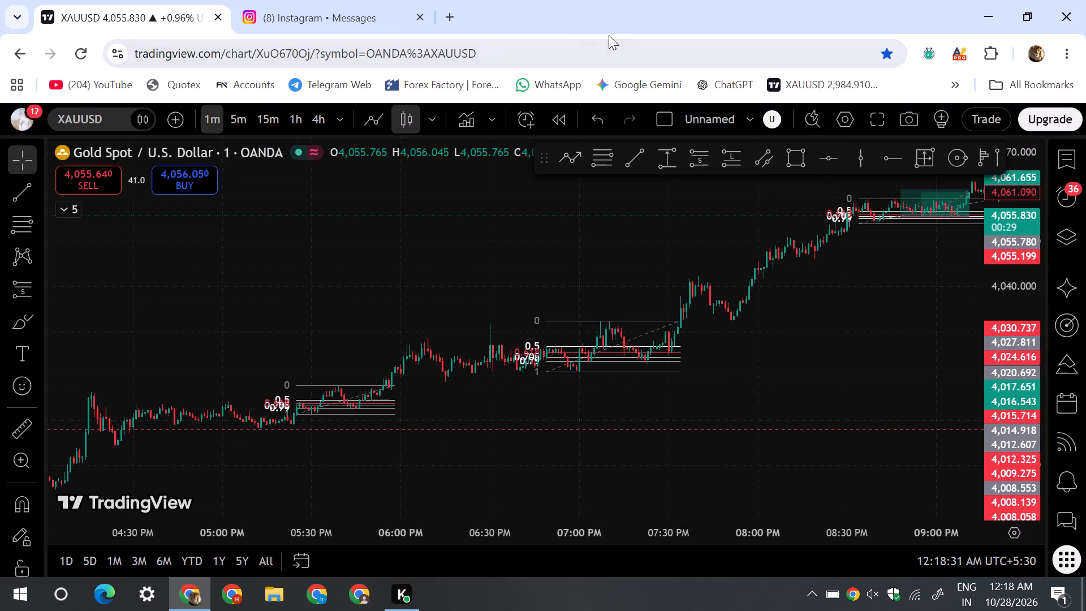